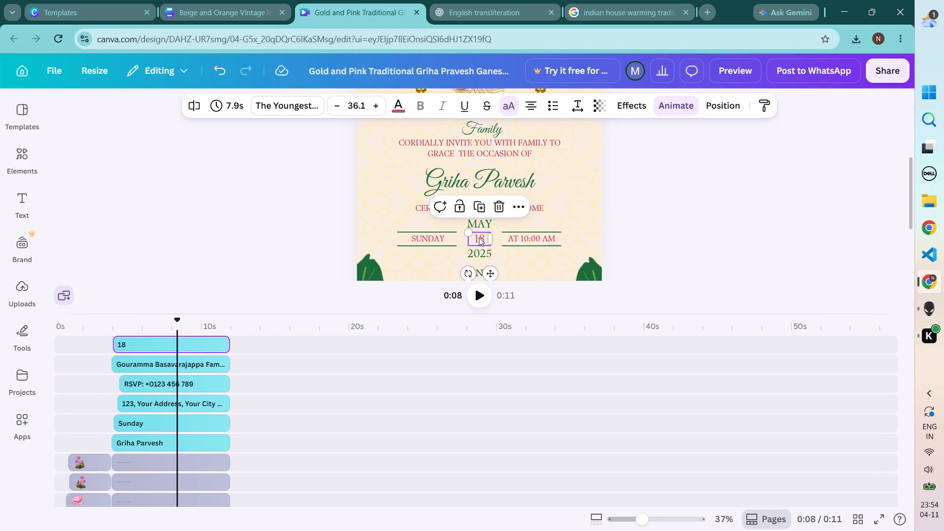
double_click(479, 237)
text(15)
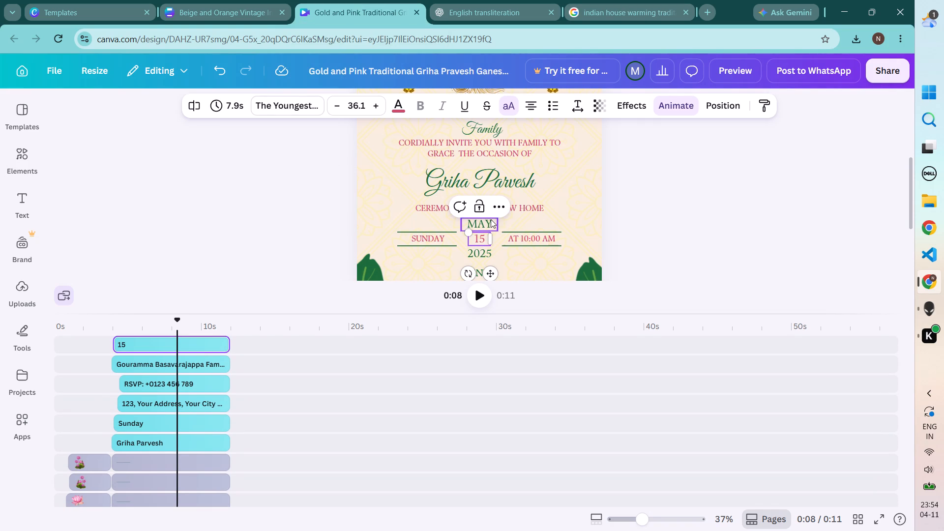
Change the month to November and widen its text box until the word fits on one line.
double_click(488, 221)
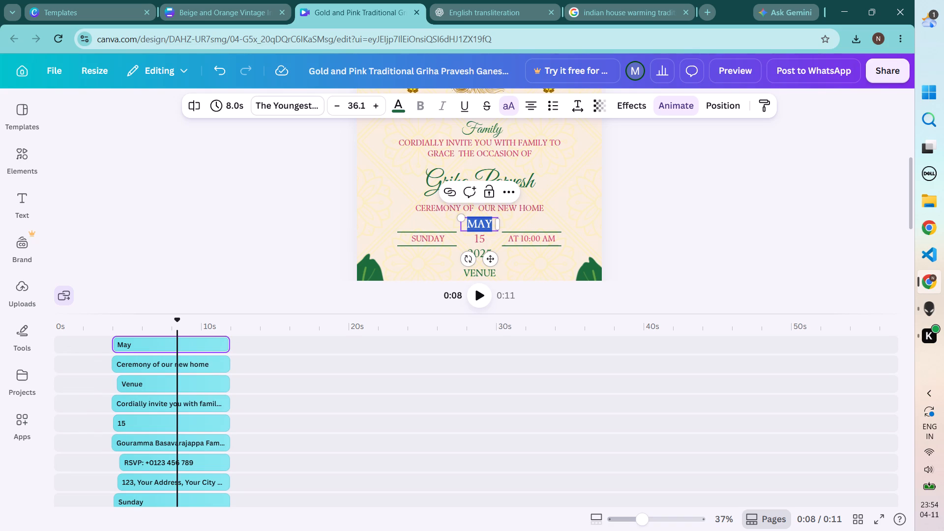
text(no)
text(vember)
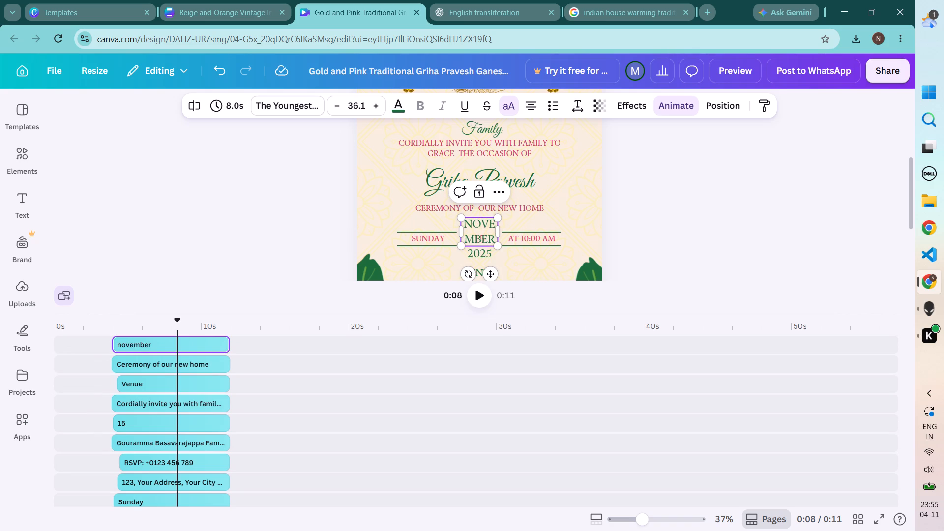
drag(499, 232, 521, 228)
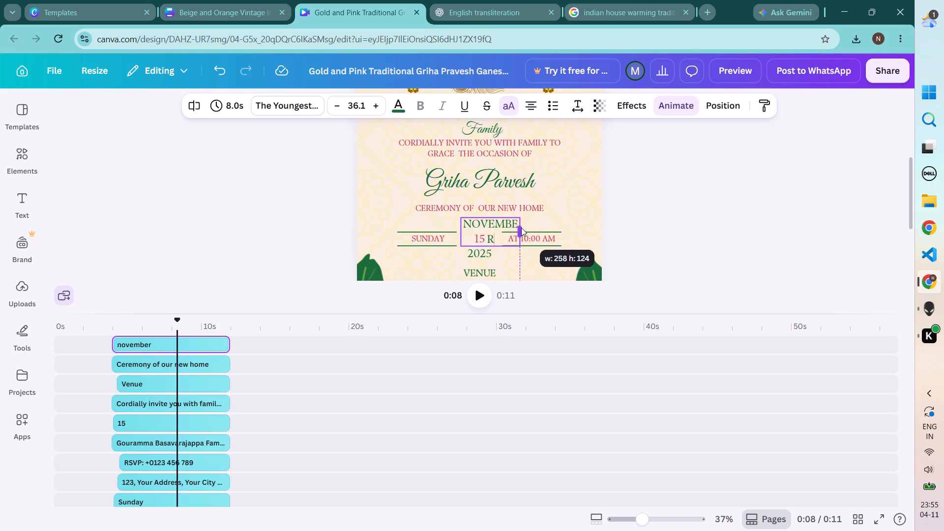
drag(521, 228, 527, 227)
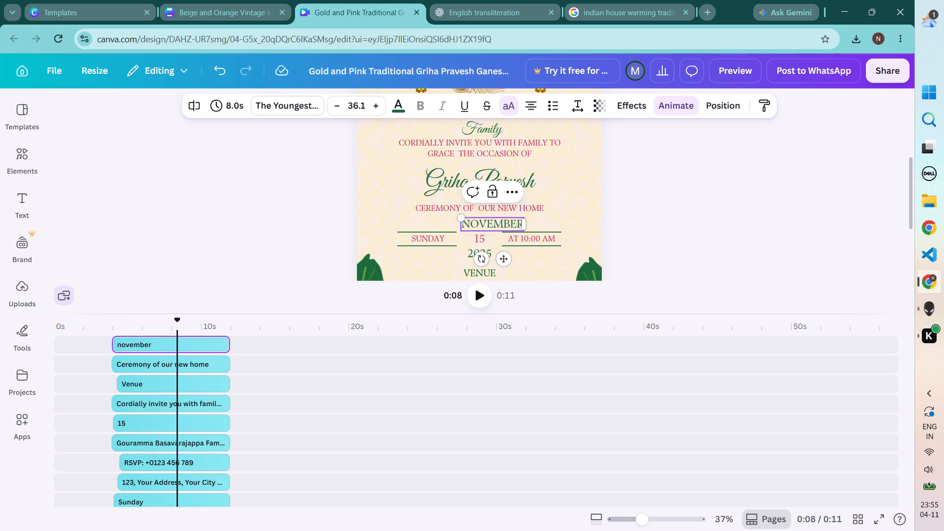
click(619, 215)
Reposition the November text so it is centred above the day number.
click(510, 223)
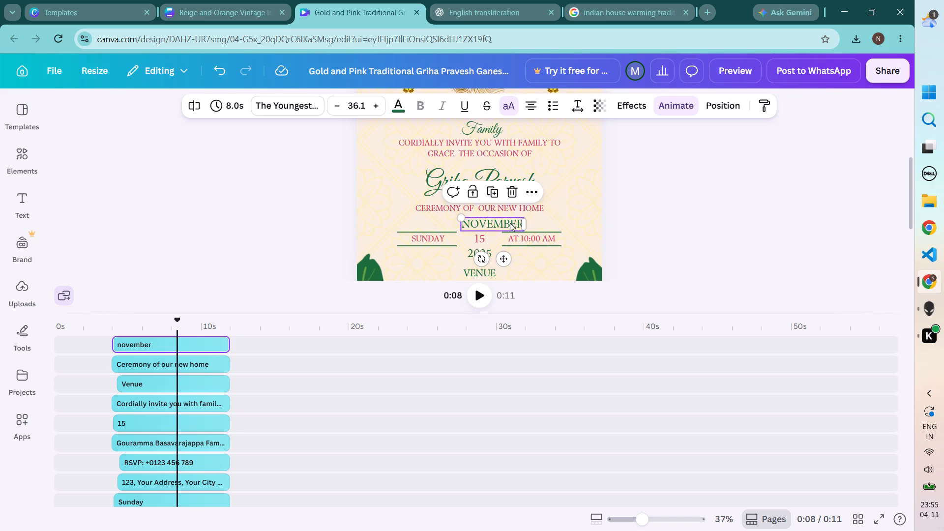
click(510, 223)
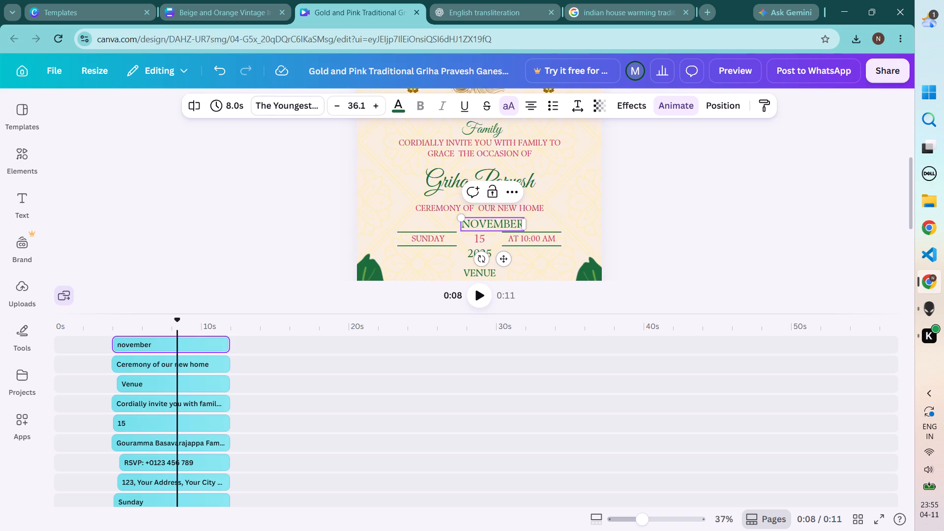
drag(507, 262, 506, 262)
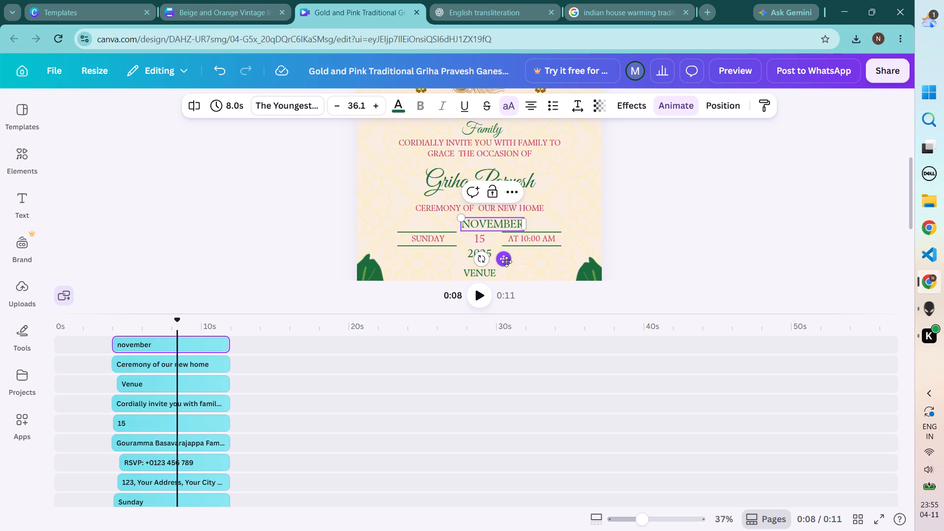
drag(506, 262, 498, 262)
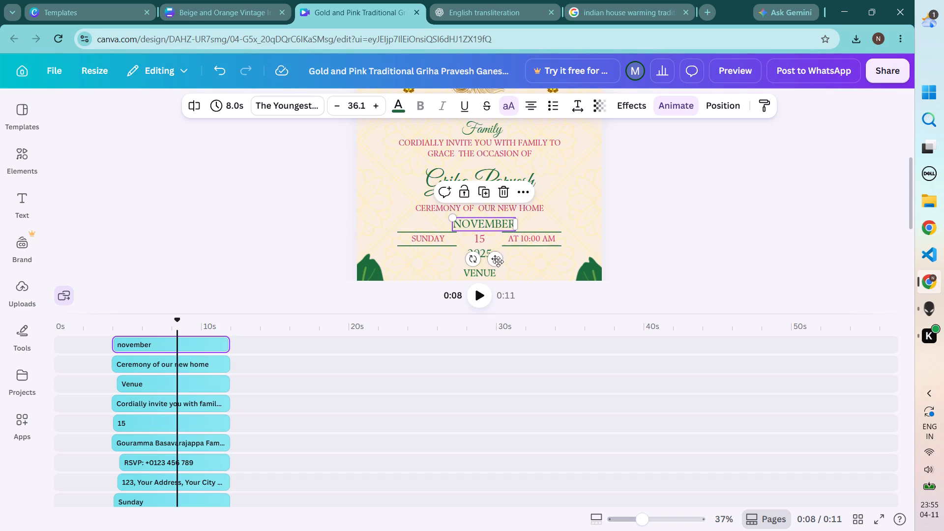
click(665, 228)
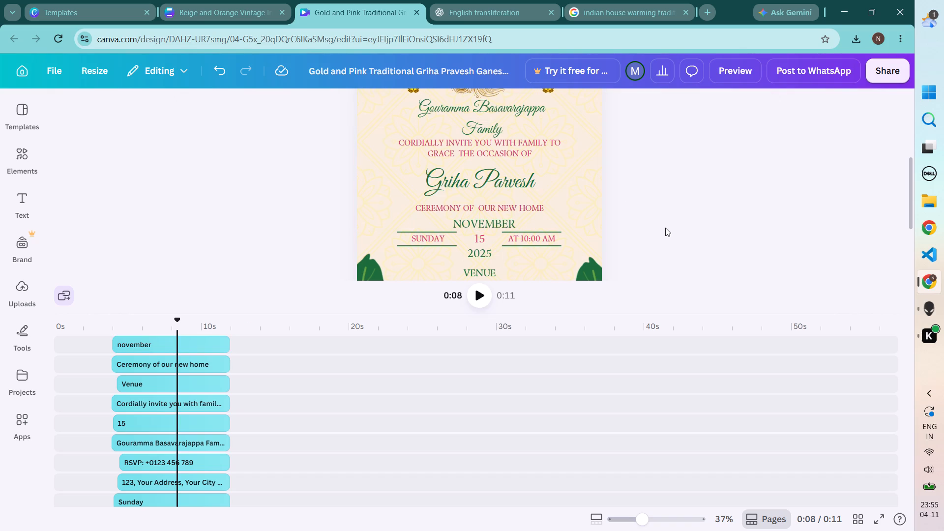
click(503, 223)
click(491, 262)
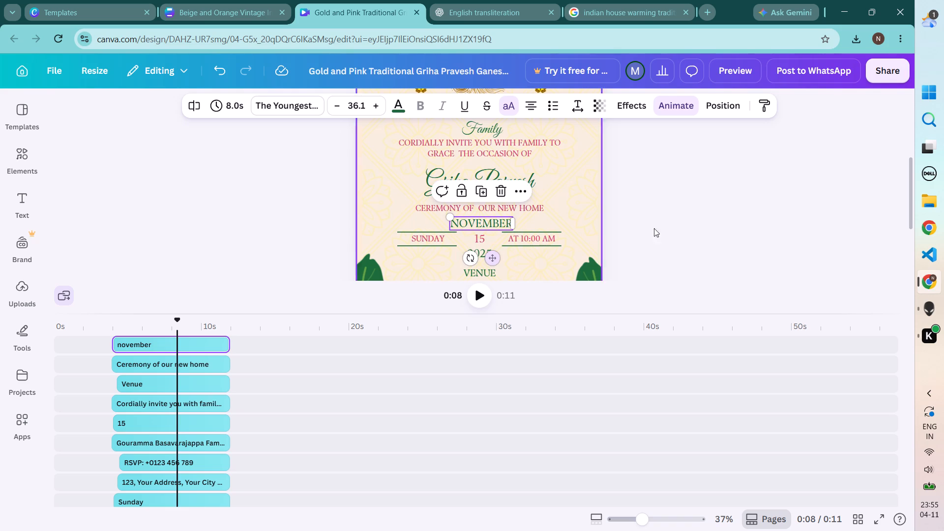
click(697, 221)
Change the year below the day number to 2026.
click(493, 252)
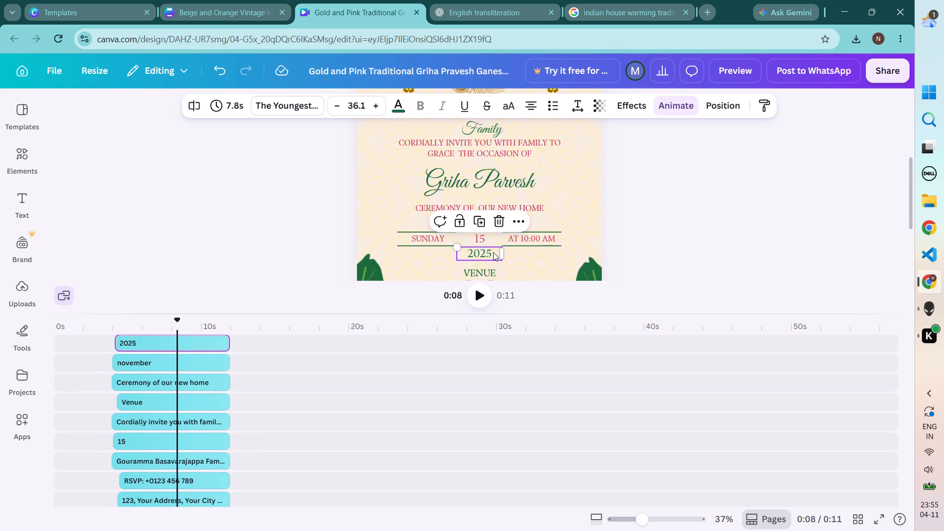
click(493, 252)
click(493, 252)
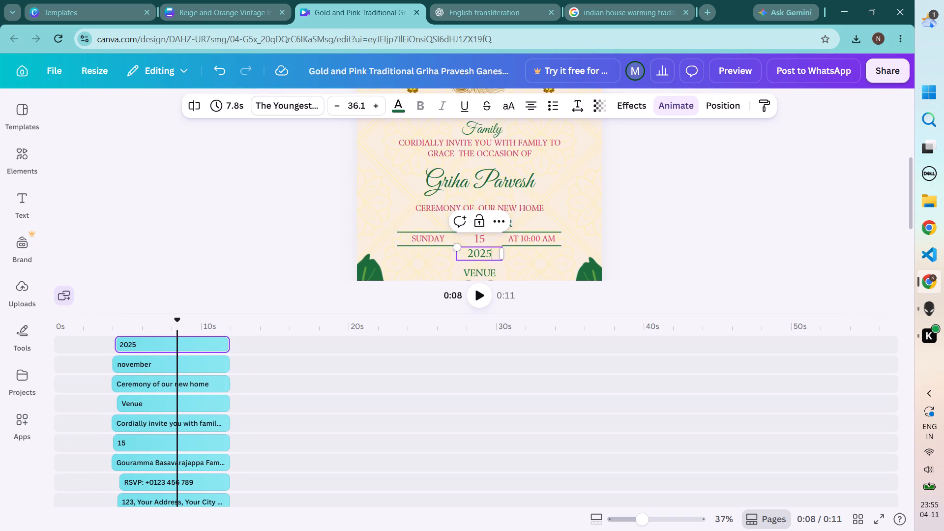
key(BackSpace)
key(6)
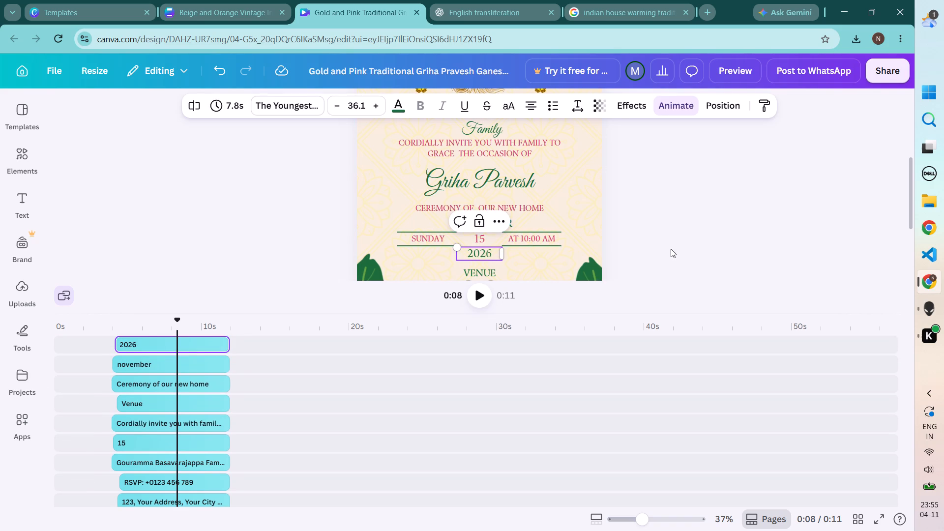
click(671, 249)
Change the event time beside the date to 8:30 am.
double_click(528, 239)
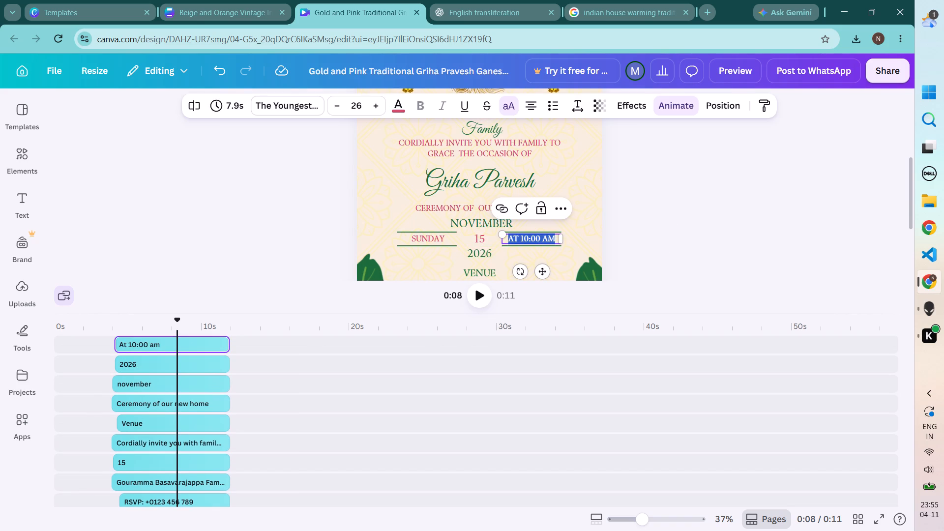
click(528, 239)
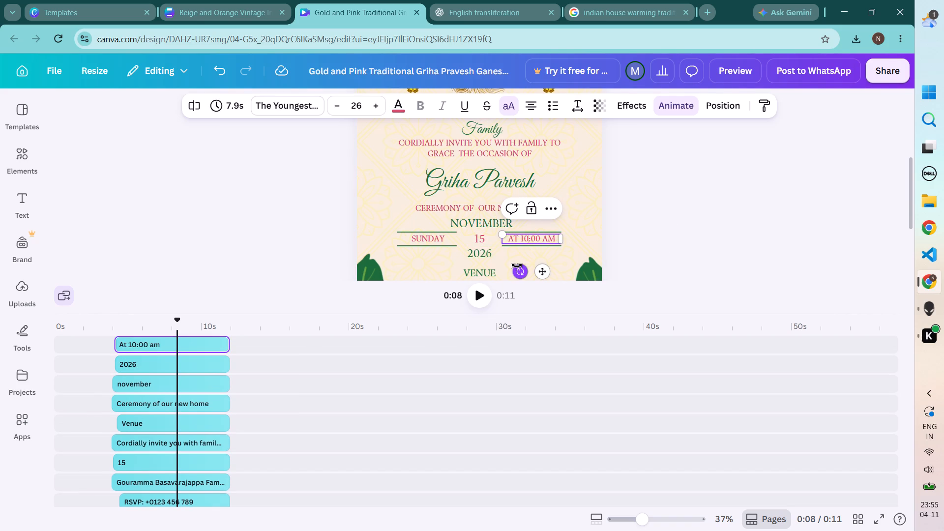
key(BackSpace)
key(BackSpace)
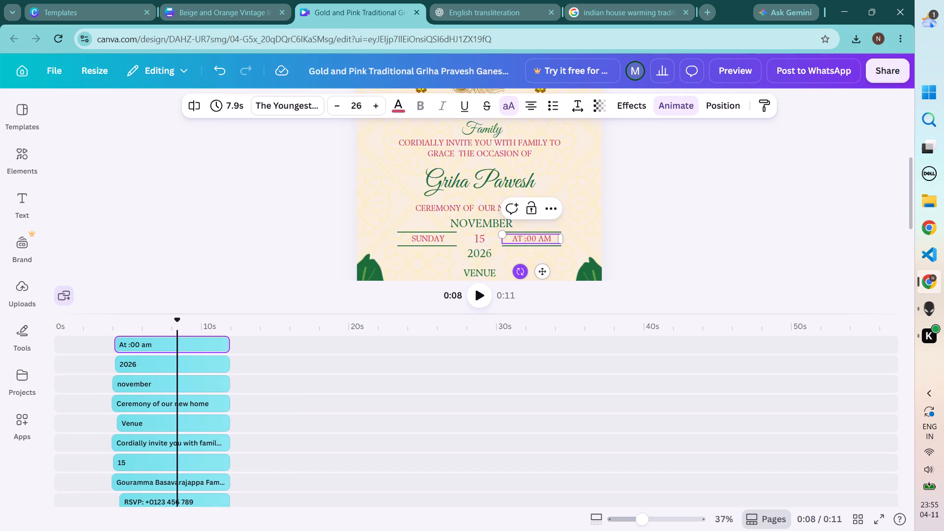
key(8)
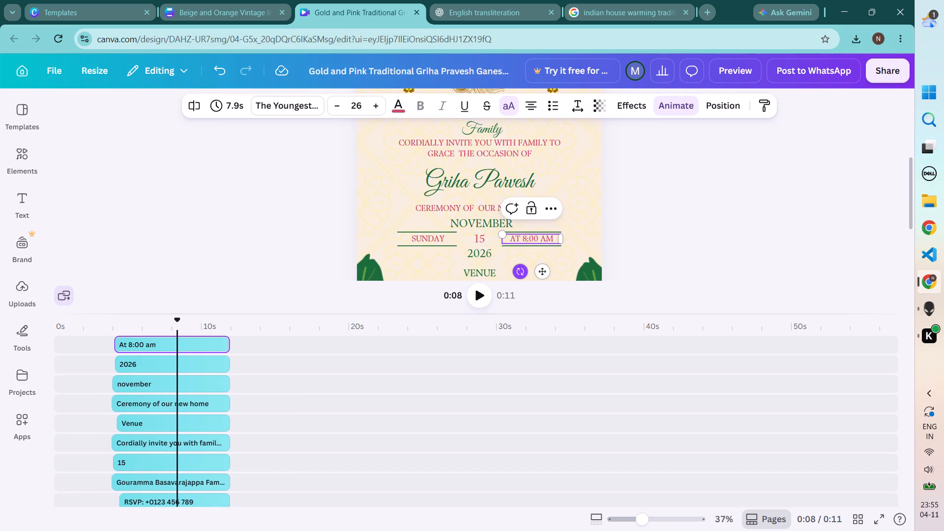
key(Right)
key(Right)
key(BackSpace)
key(3)
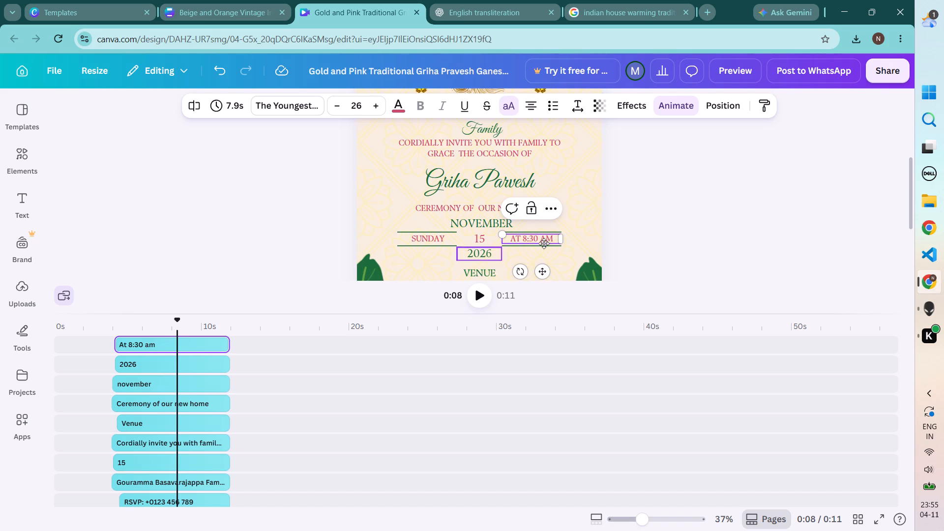
Copy the complete venue address, including its PIN code, from the Beige and Orange Vintage invitation design.
scroll(654, 234, down, 1)
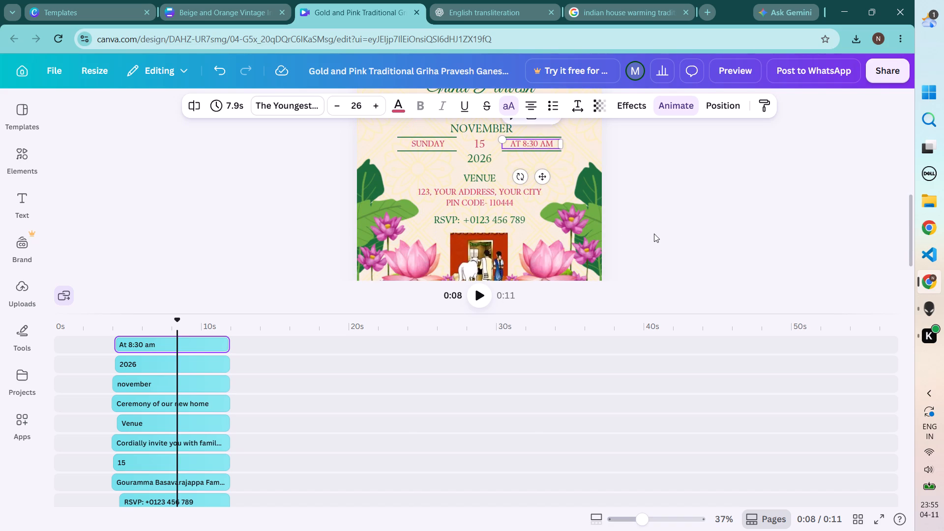
click(228, 0)
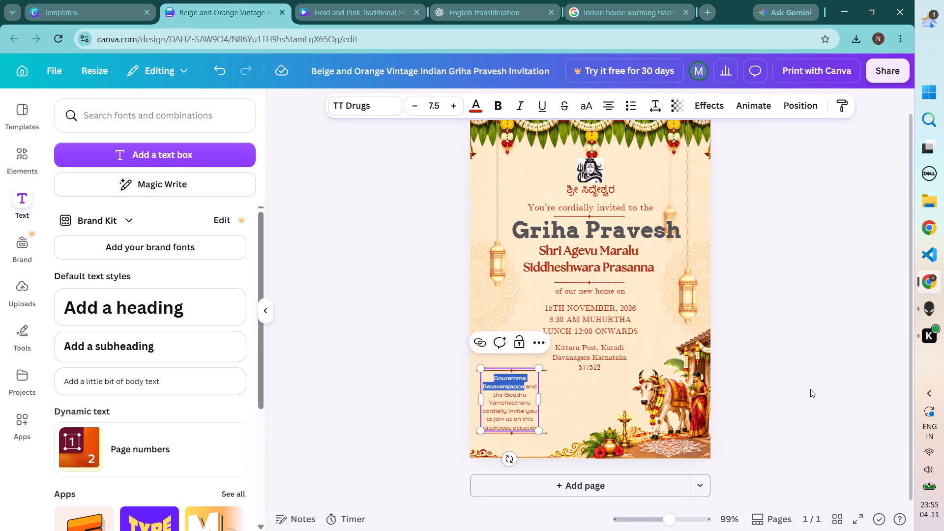
click(810, 389)
click(586, 361)
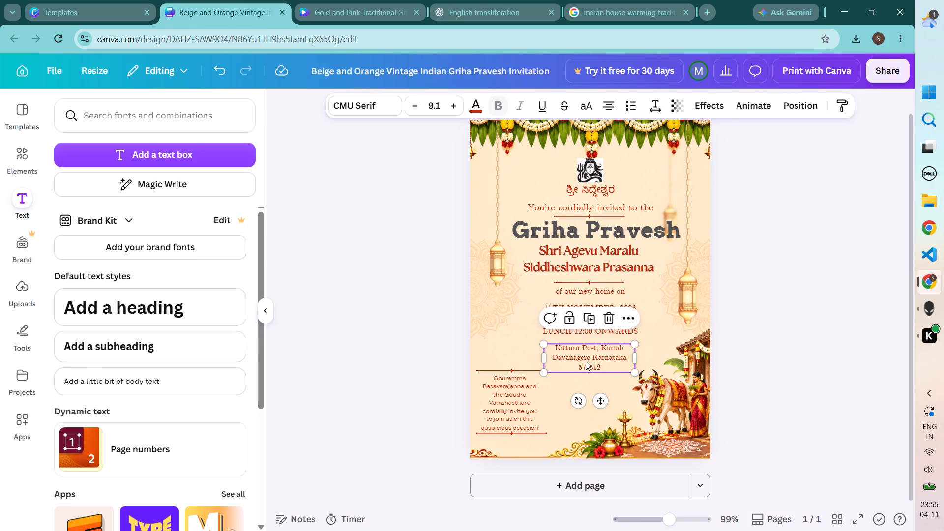
double_click(586, 361)
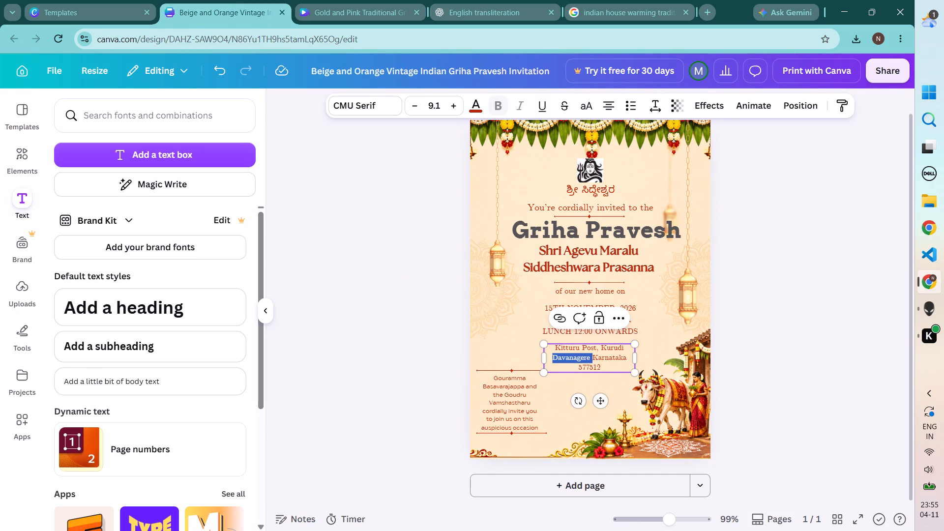
drag(556, 348, 591, 360)
key(ctrl+c)
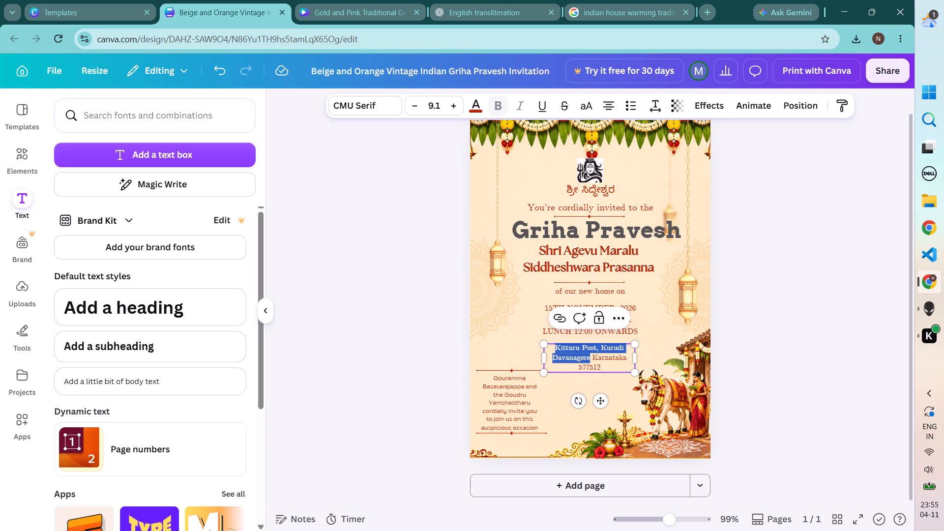
click(356, 0)
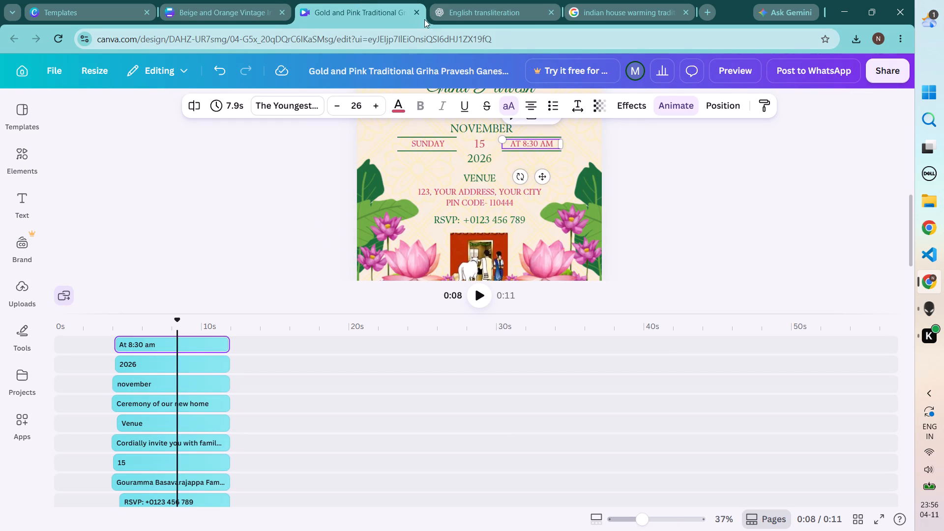
click(241, 0)
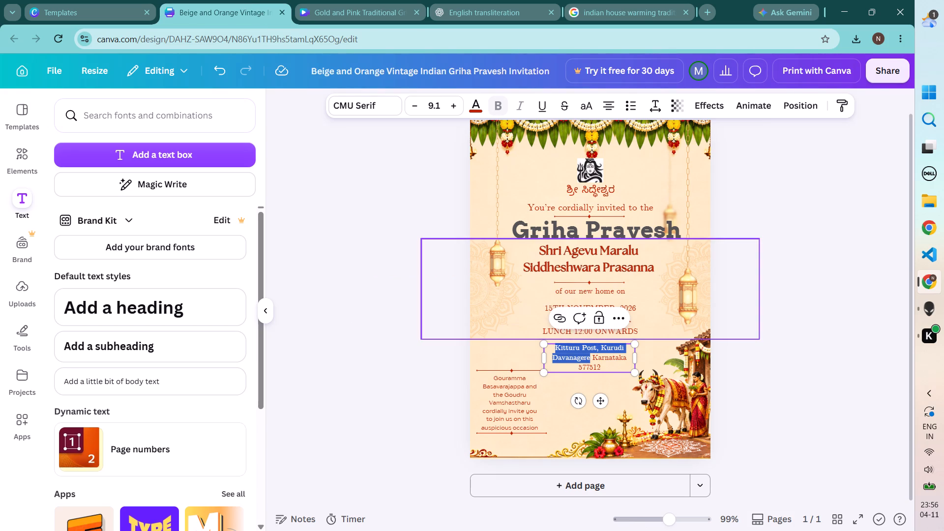
click(609, 368)
key(ctrl+a)
key(ctrl+c)
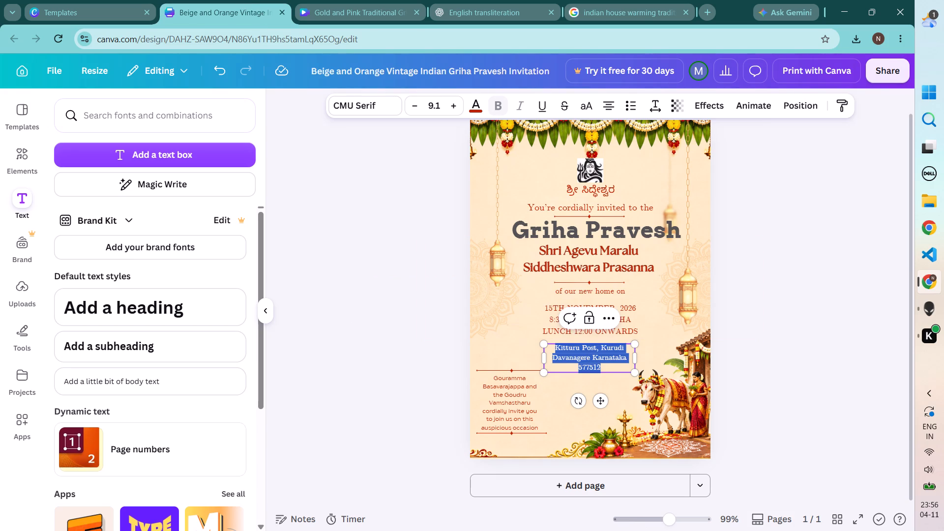
Replace the placeholder address under Venue in the Gold and Pink invitation with the copied venue address.
click(323, 0)
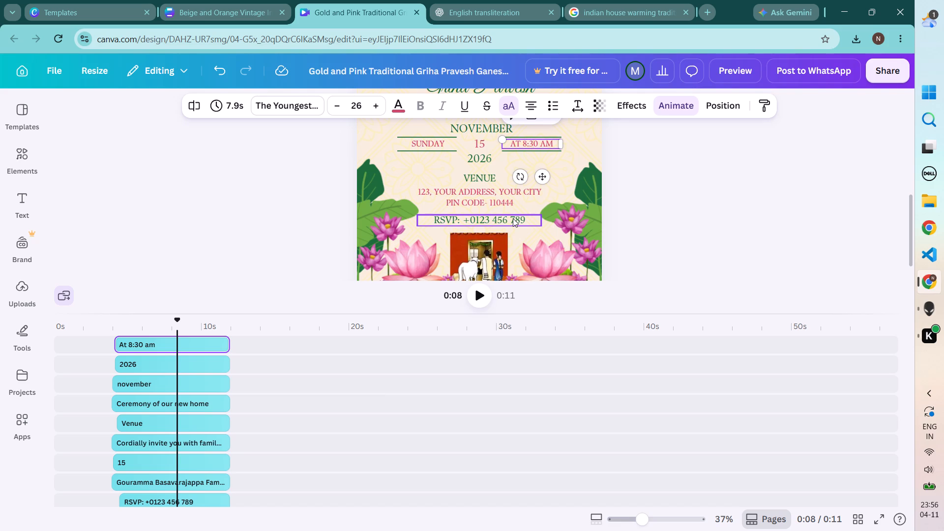
click(482, 188)
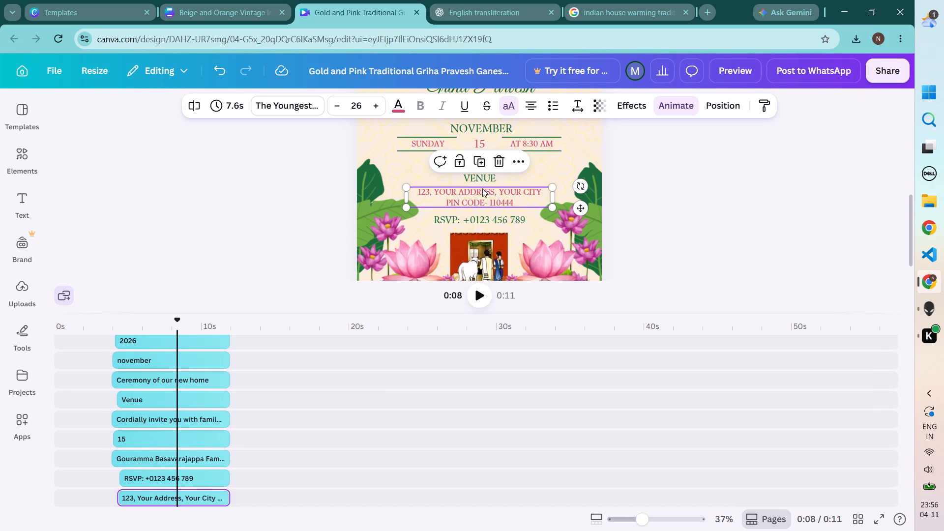
double_click(482, 188)
key(ctrl+v)
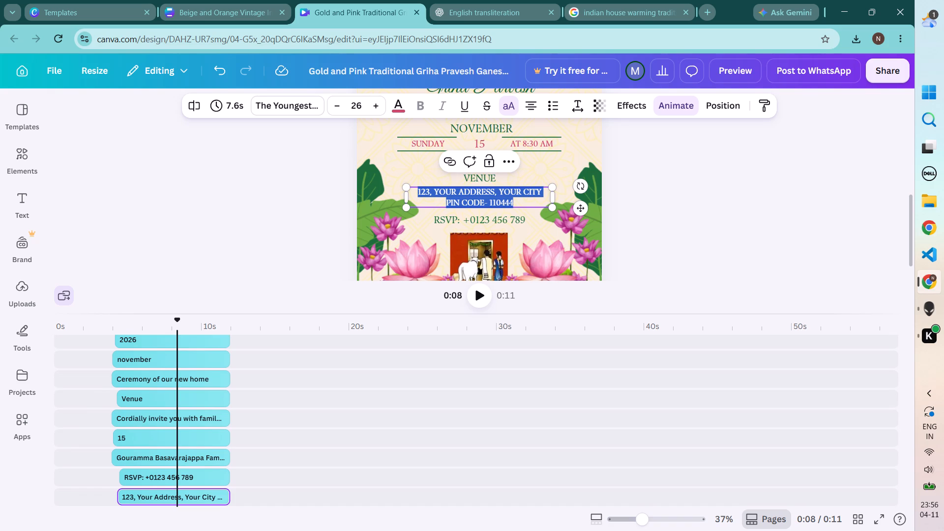
click(720, 202)
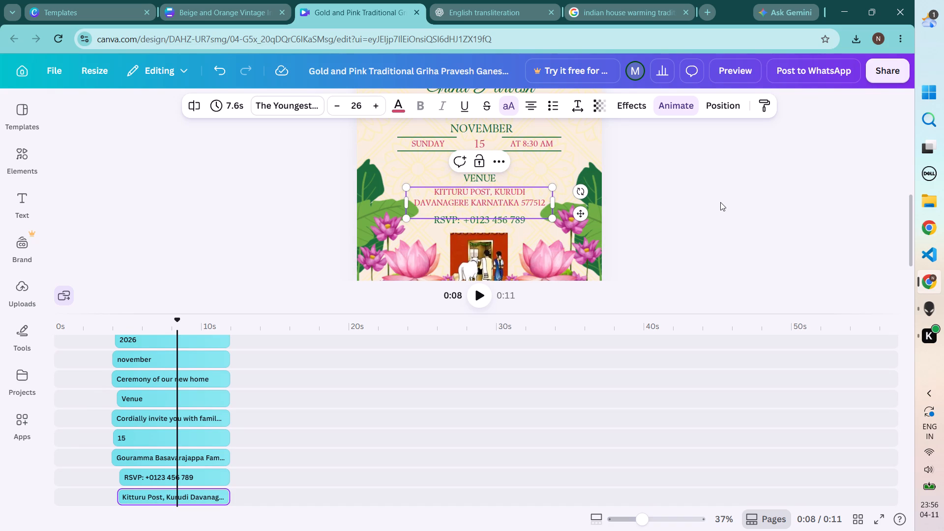
Delete the RSVP phone number line below the venue address.
click(488, 219)
key(Delete)
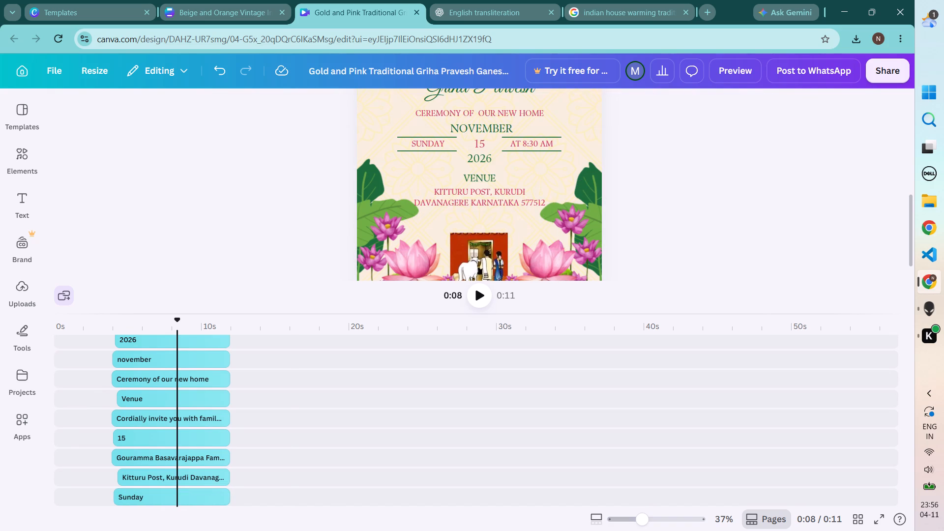
Nudge the family name heading slightly within the space between the Ganesha illustration and the invitation wording.
scroll(739, 198, up, 1)
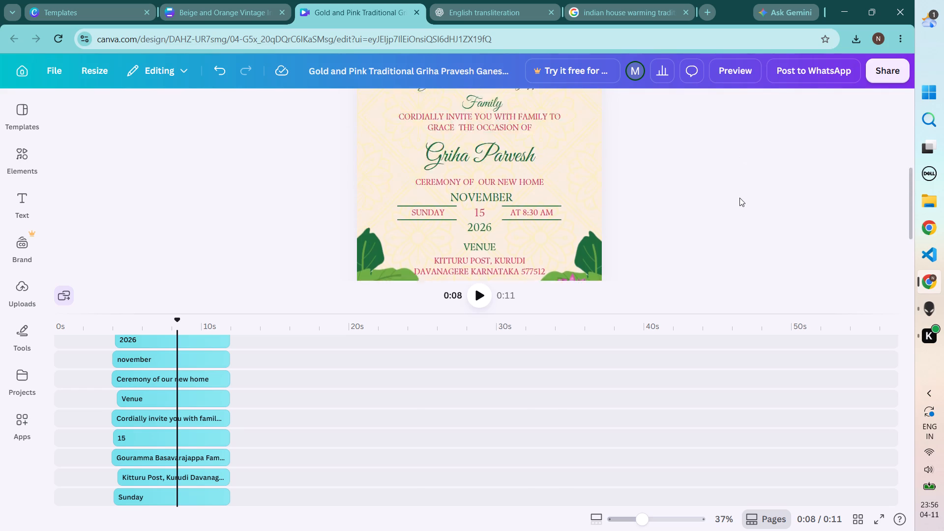
scroll(739, 198, up, 1)
scroll(739, 198, down, 1)
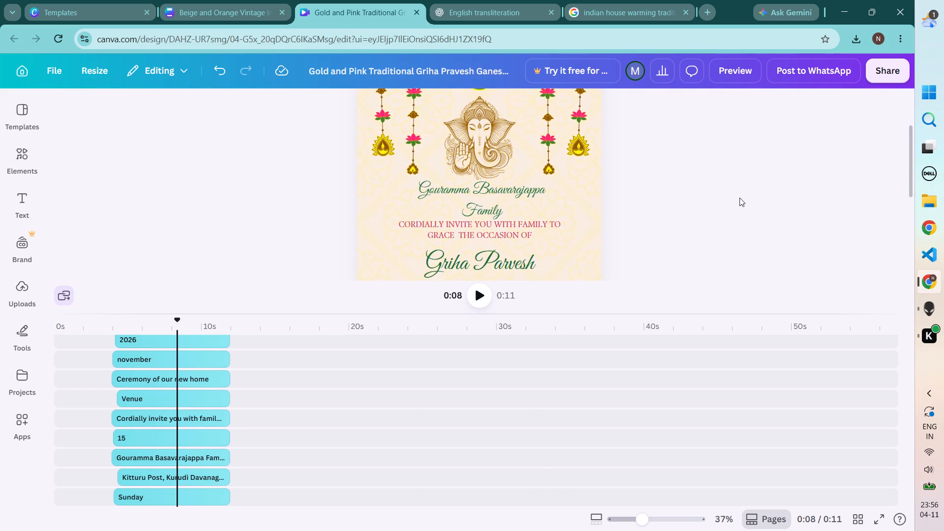
scroll(739, 198, down, 1)
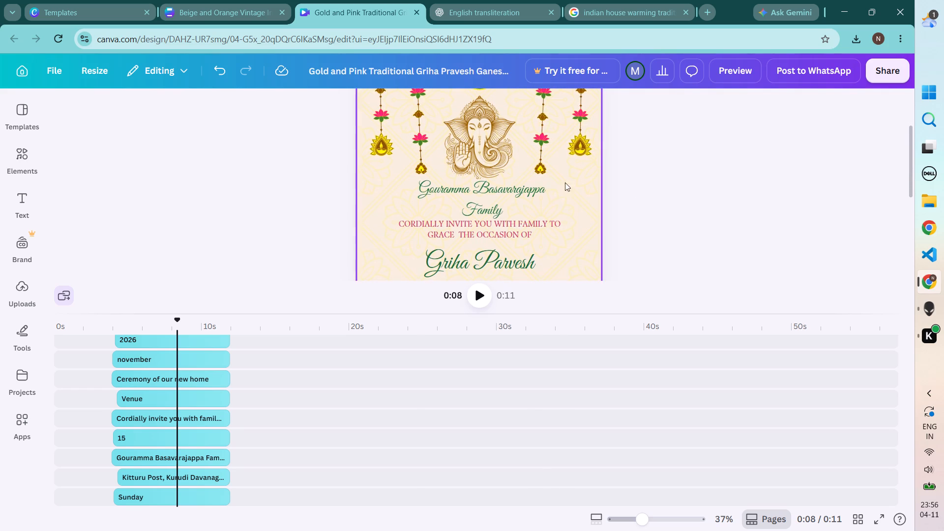
click(518, 194)
click(518, 194)
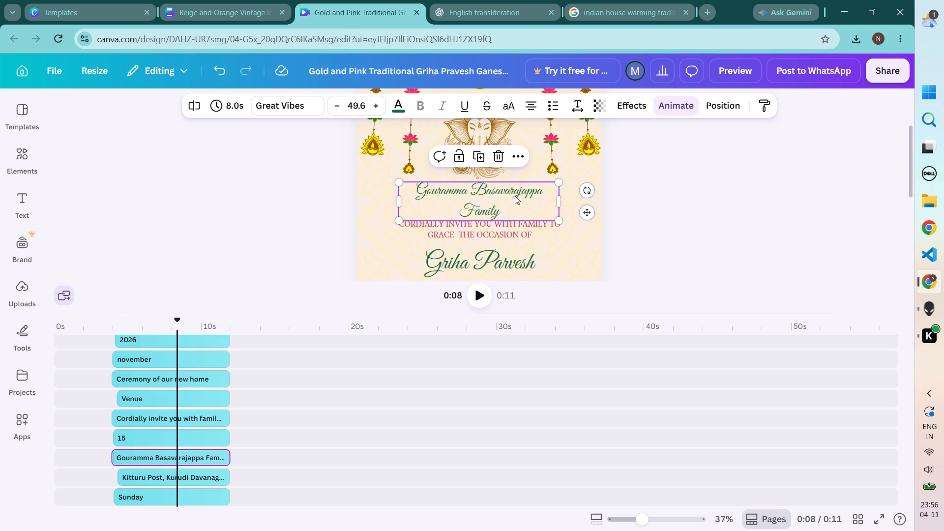
click(698, 221)
Review the invitation page from the Ganesha header through the event details to the lotus artwork at its foot.
scroll(698, 221, down, 2)
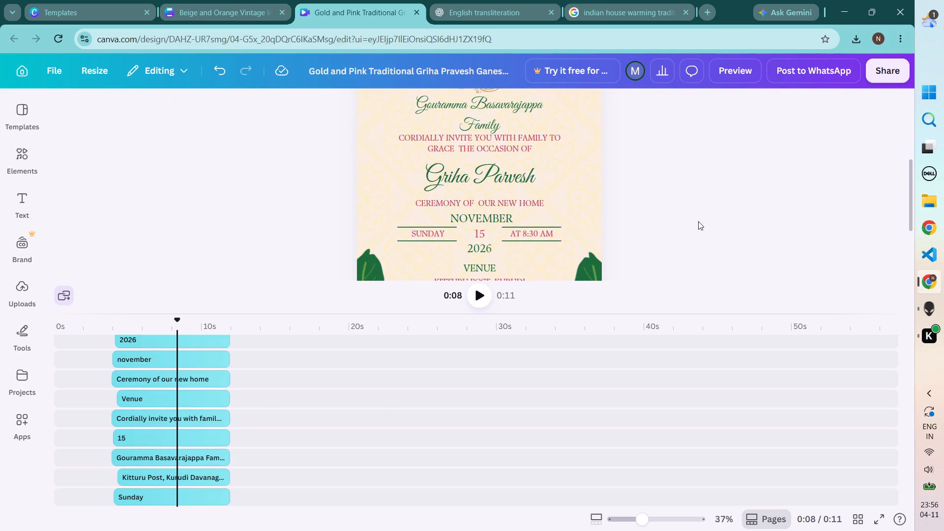
scroll(698, 221, down, 4)
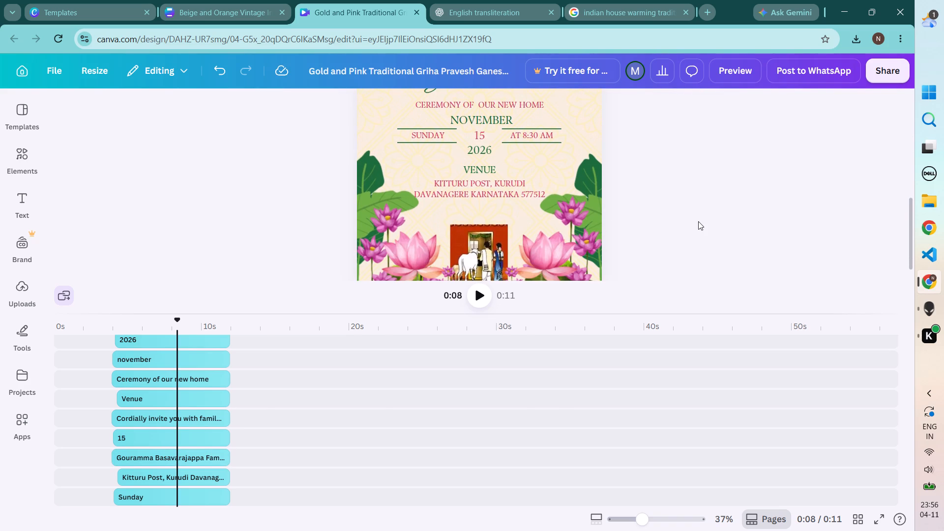
scroll(698, 221, down, 1)
scroll(698, 221, up, 6)
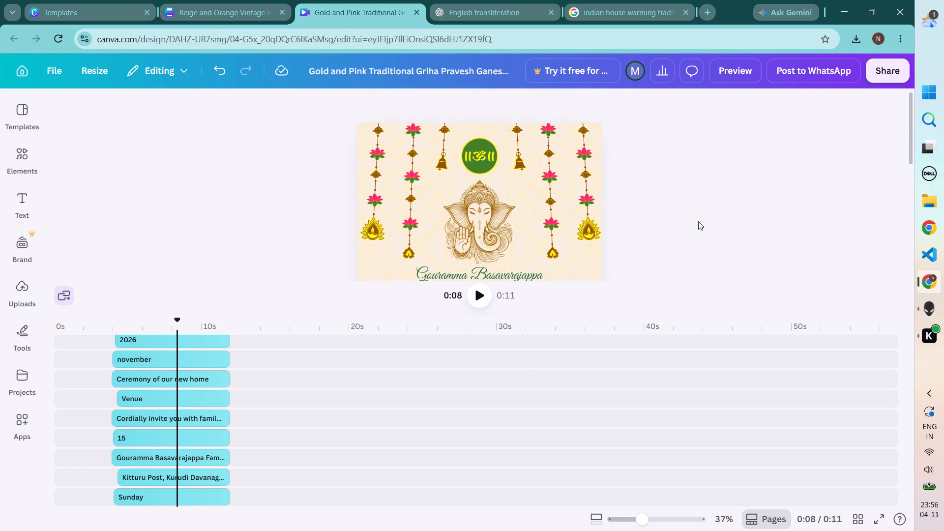
scroll(698, 221, down, 6)
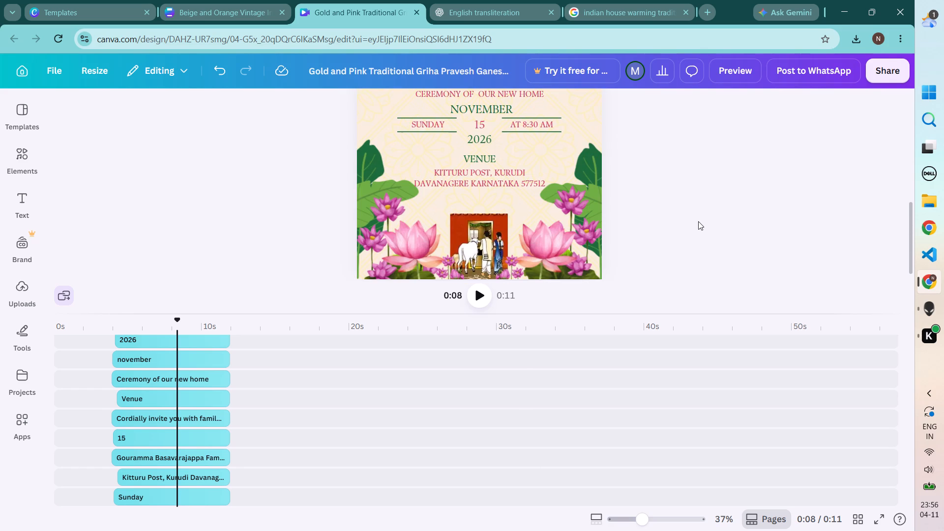
scroll(698, 221, down, 1)
scroll(698, 221, up, 2)
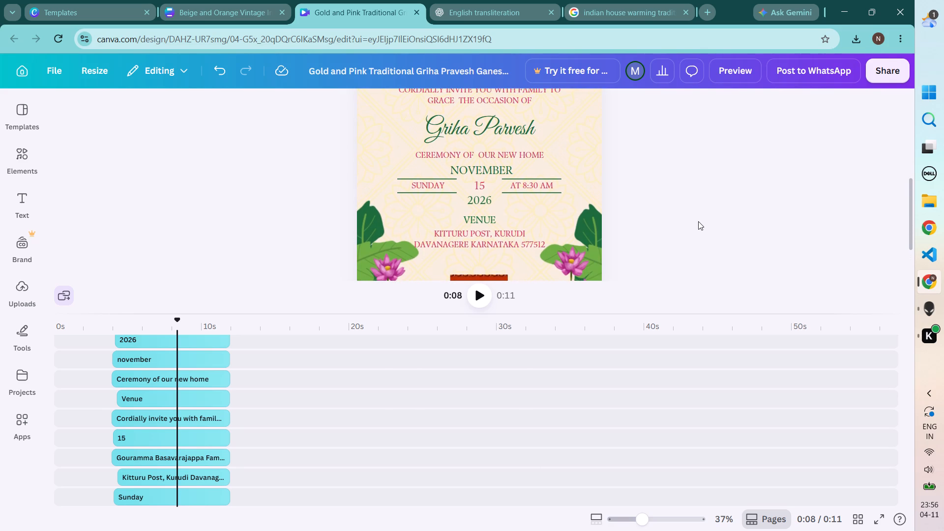
Enlarge the house-entry illustration below the venue to about 340 by 350 and centre it between the lotuses.
scroll(698, 221, down, 5)
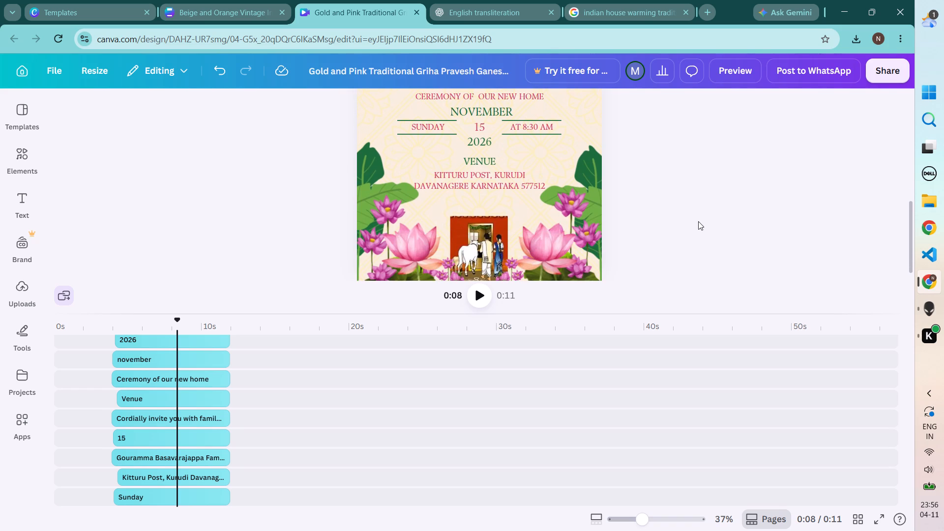
click(501, 229)
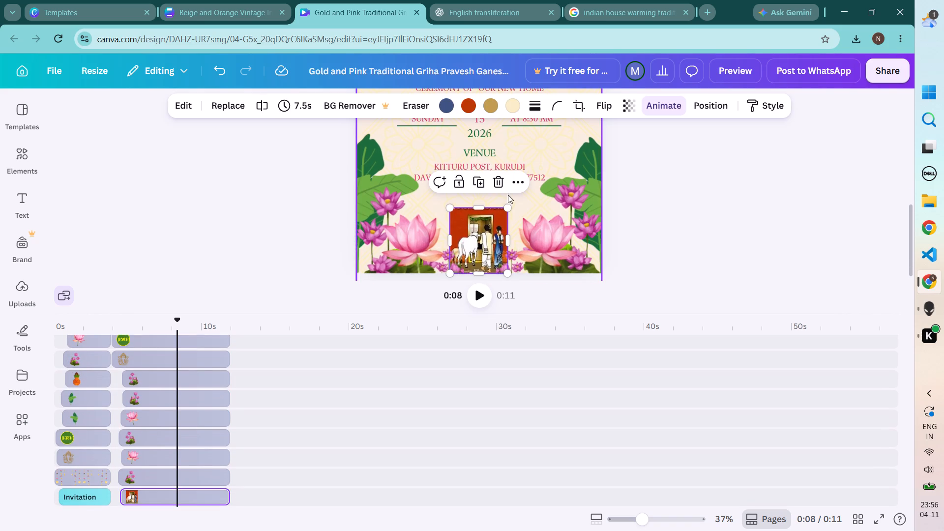
drag(479, 210, 485, 189)
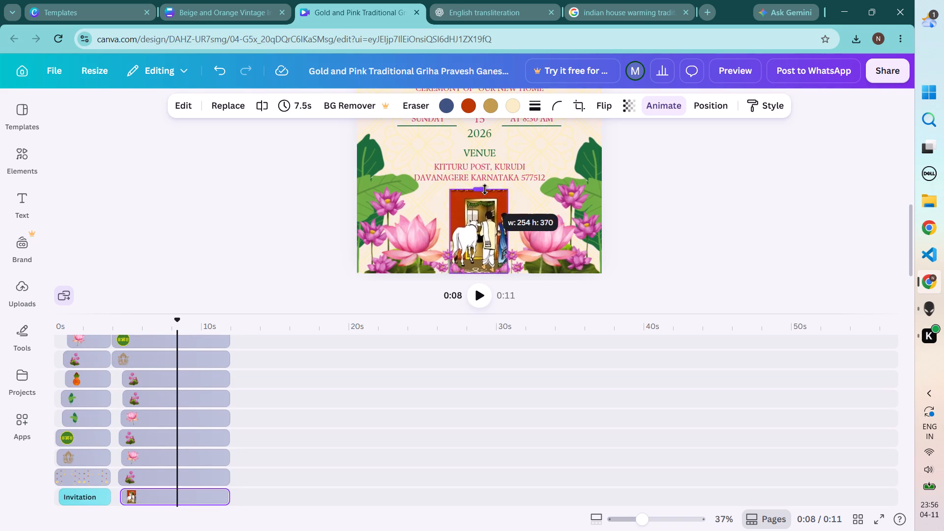
drag(485, 189, 488, 196)
drag(509, 232, 521, 231)
drag(451, 236, 442, 236)
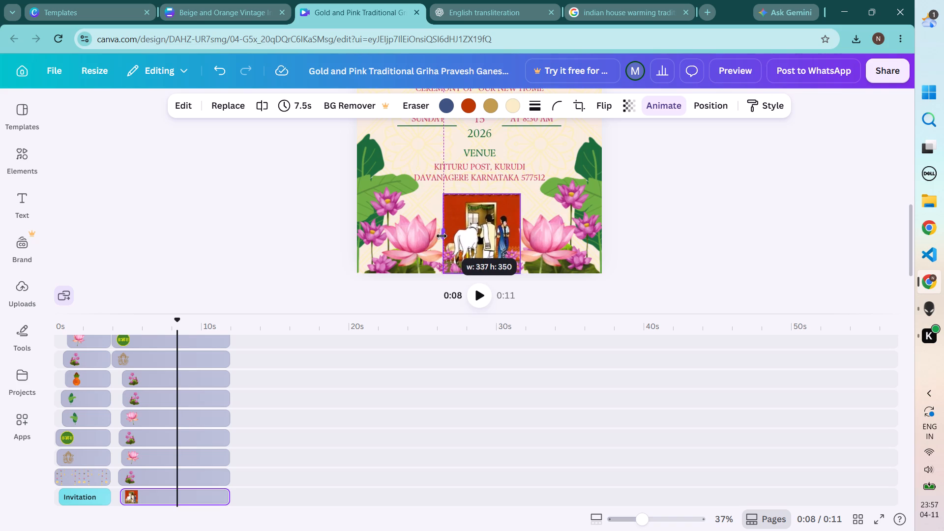
drag(442, 236, 442, 236)
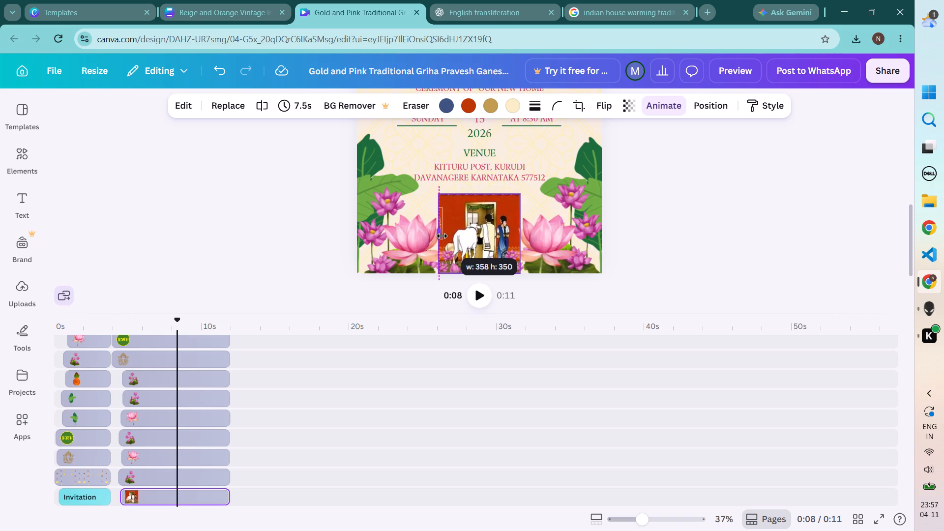
drag(442, 236, 443, 236)
click(492, 235)
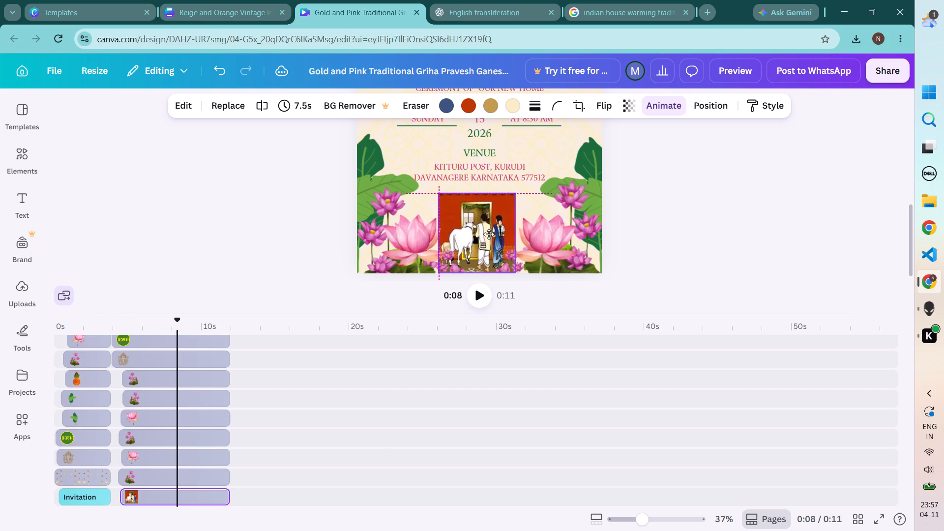
click(750, 214)
Scale the venue address text down to font size 24.8.
scroll(750, 214, up, 1)
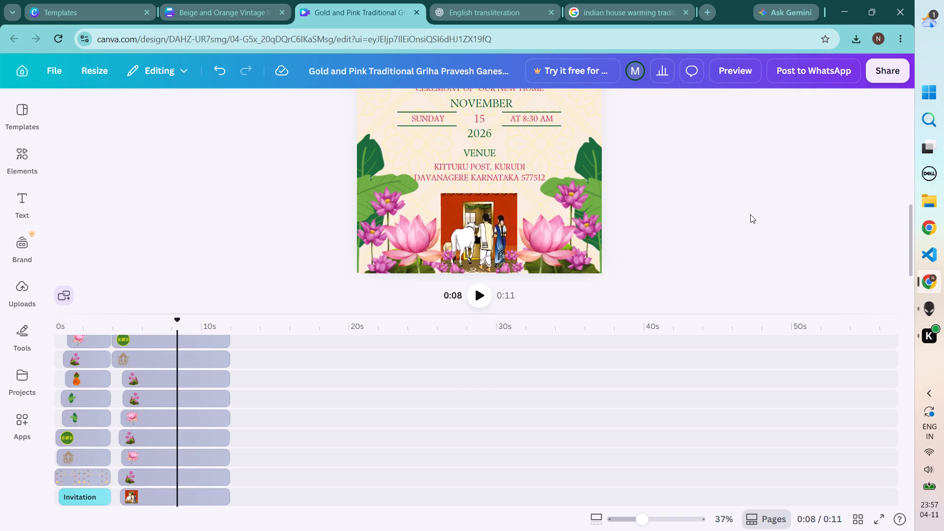
scroll(750, 214, up, 2)
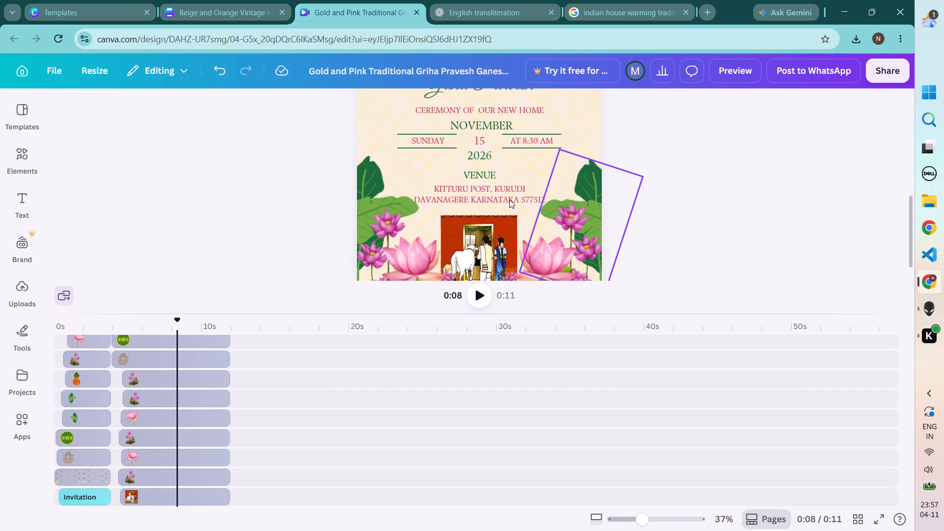
click(509, 200)
drag(554, 216, 547, 211)
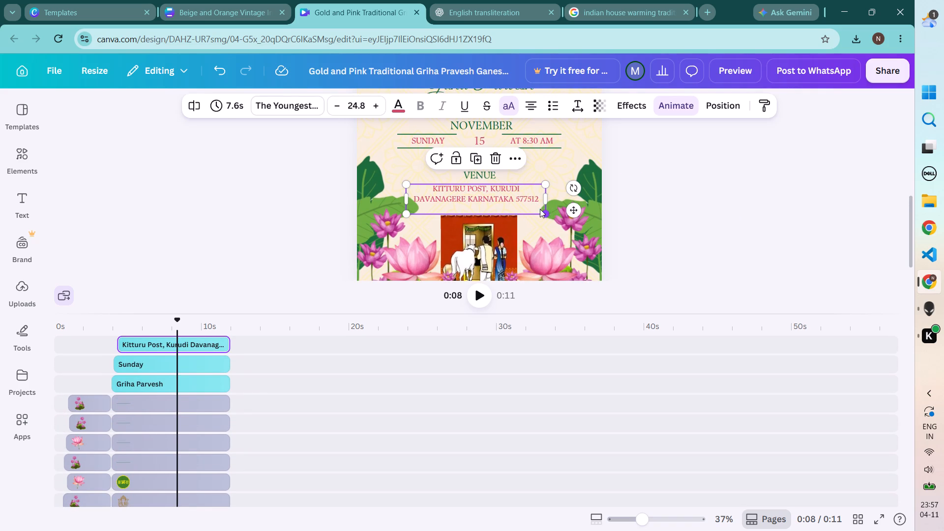
click(720, 183)
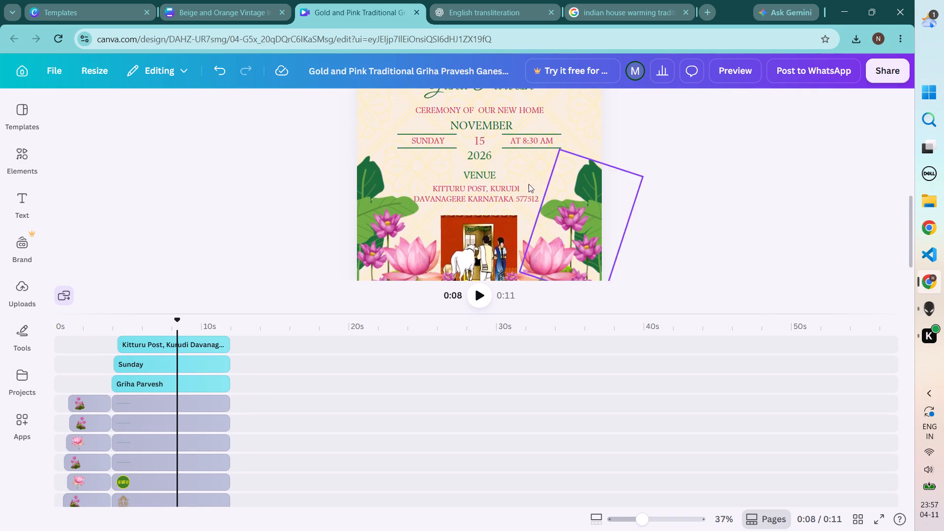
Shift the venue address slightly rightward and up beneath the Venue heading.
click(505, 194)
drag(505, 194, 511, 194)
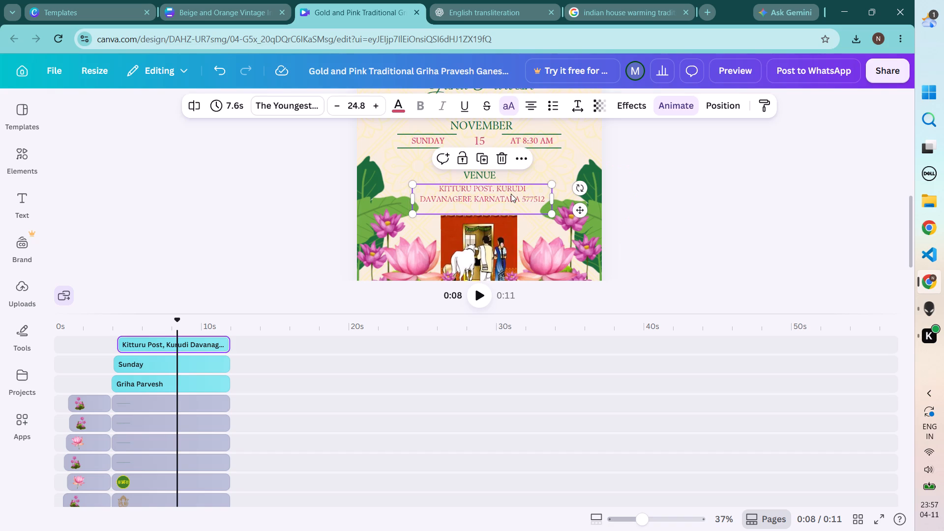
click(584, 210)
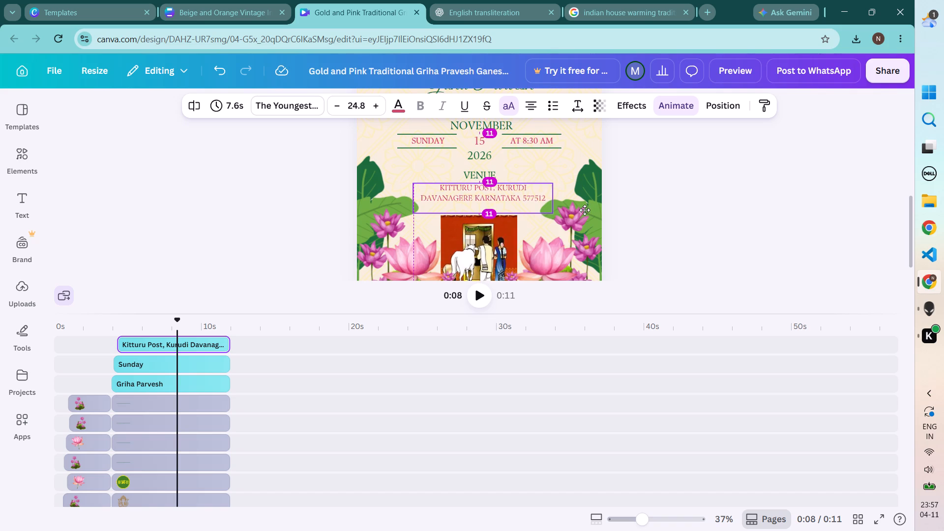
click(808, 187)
Check the whole invitation layout and play the video to its end, with the page shown at 16% zoom.
scroll(808, 187, up, 2)
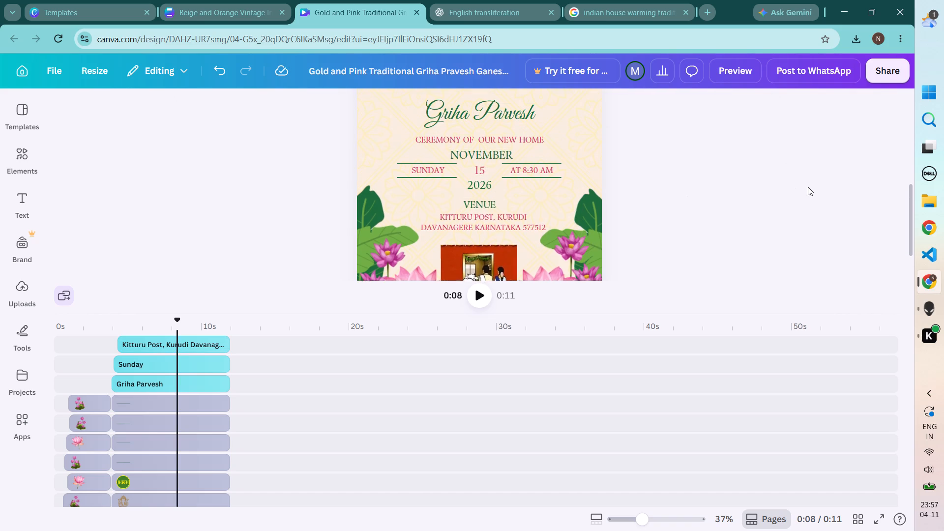
scroll(808, 187, up, 7)
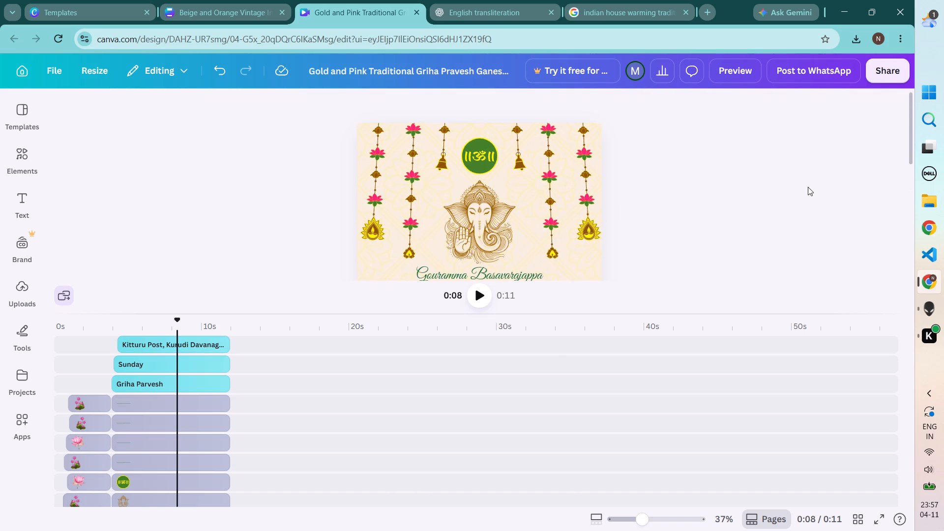
scroll(808, 187, down, 5)
scroll(808, 187, up, 9)
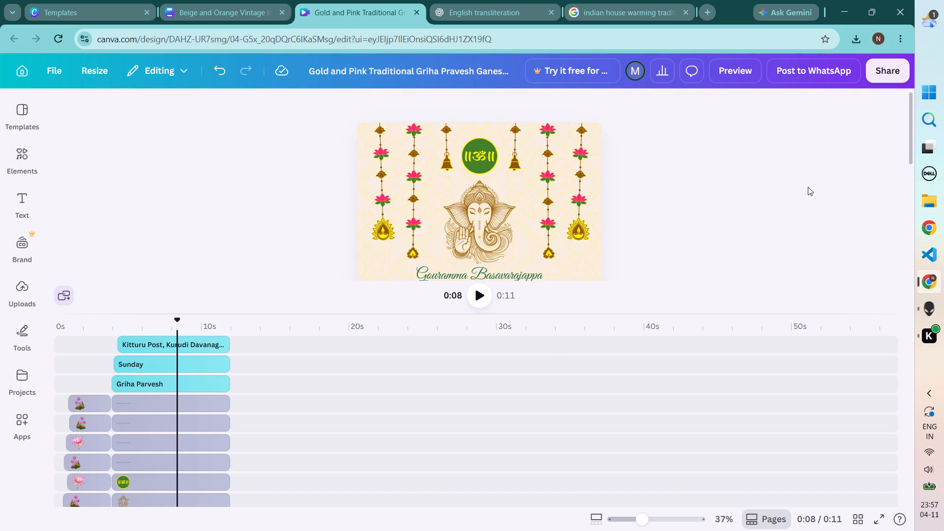
scroll(807, 170, down, 3)
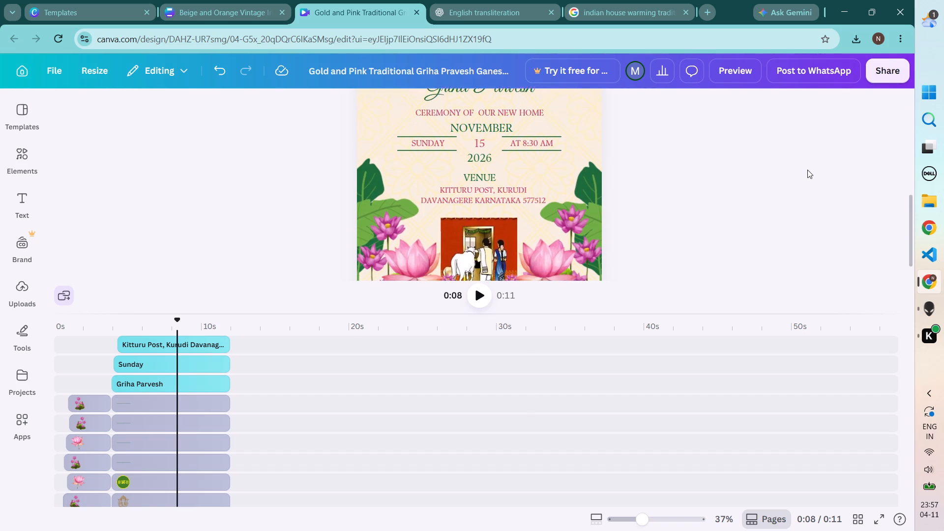
click(472, 299)
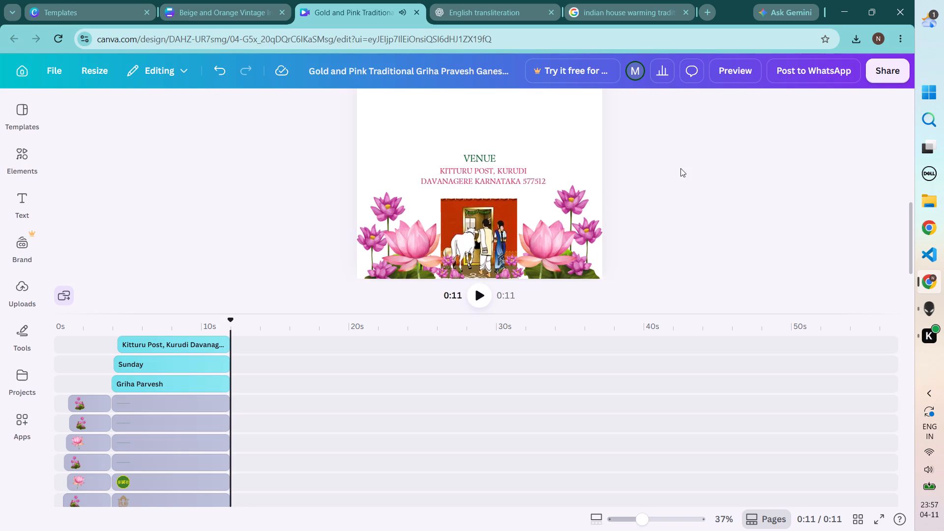
scroll(680, 168, down, 4)
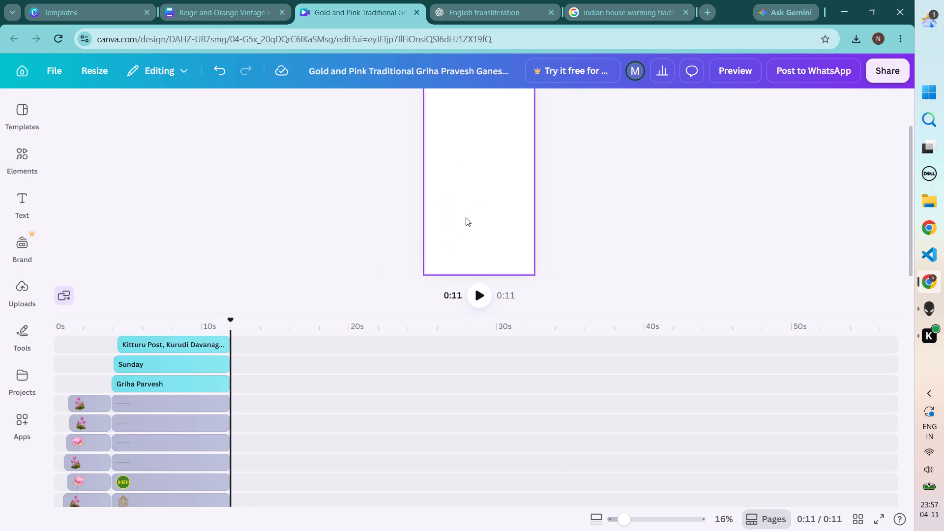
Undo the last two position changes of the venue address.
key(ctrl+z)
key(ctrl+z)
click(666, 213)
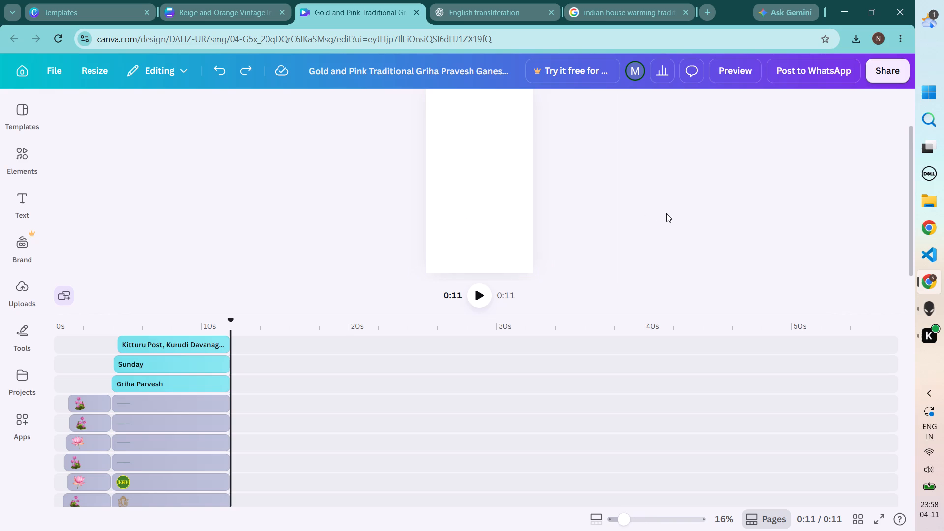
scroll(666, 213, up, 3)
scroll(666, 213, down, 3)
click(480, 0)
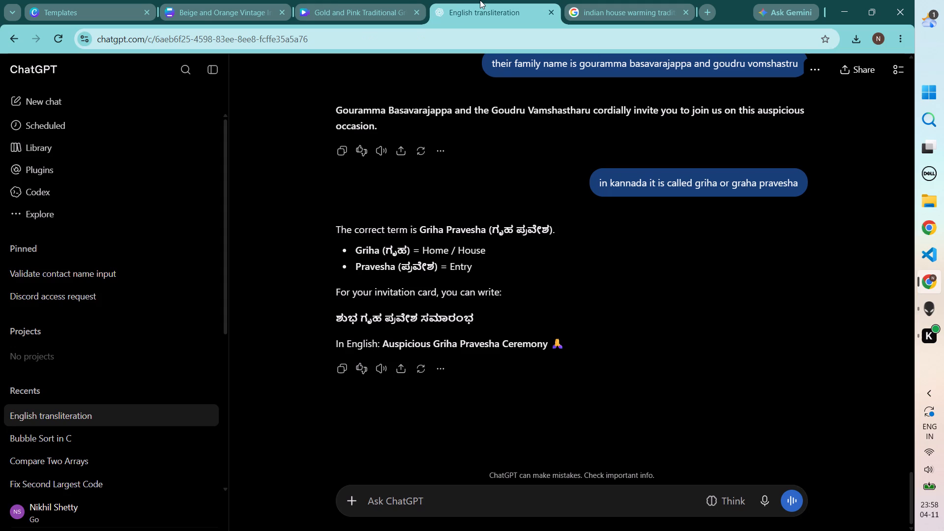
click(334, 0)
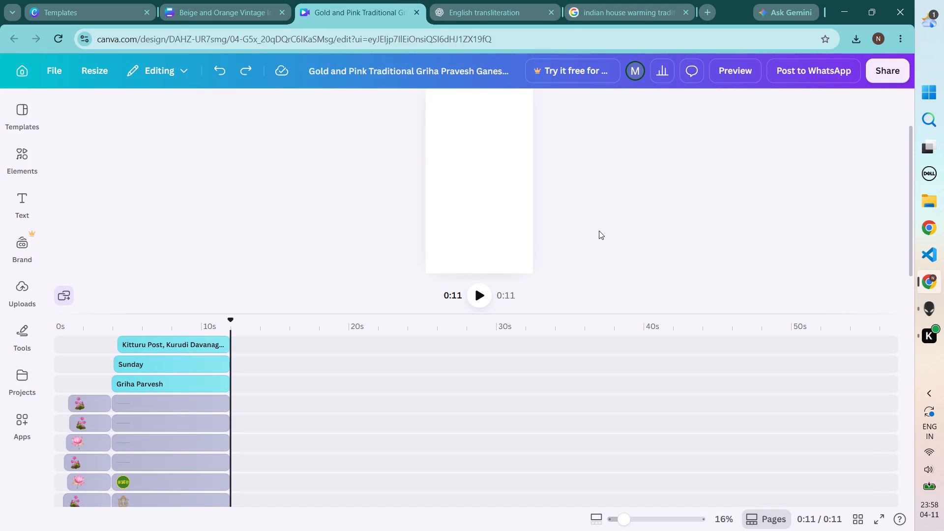
Play the complete invitation video twice to check its animations and event details.
click(481, 292)
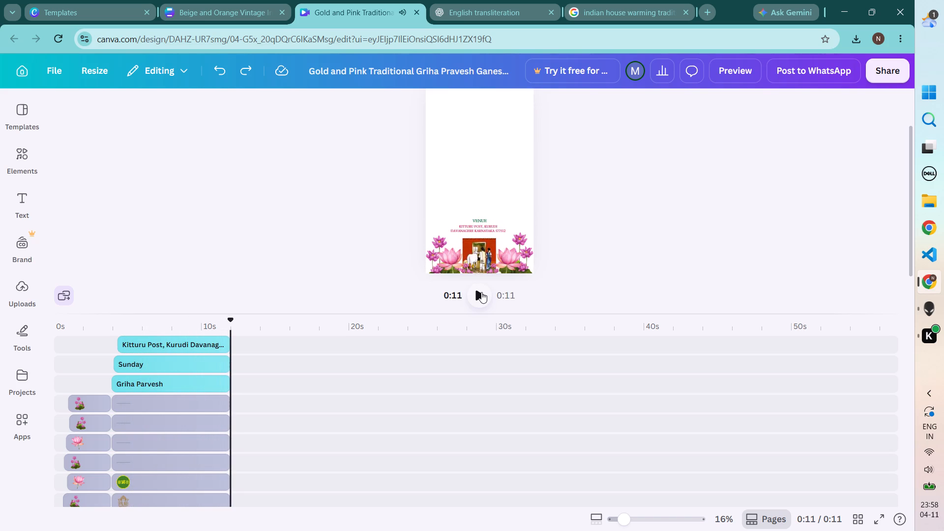
click(475, 292)
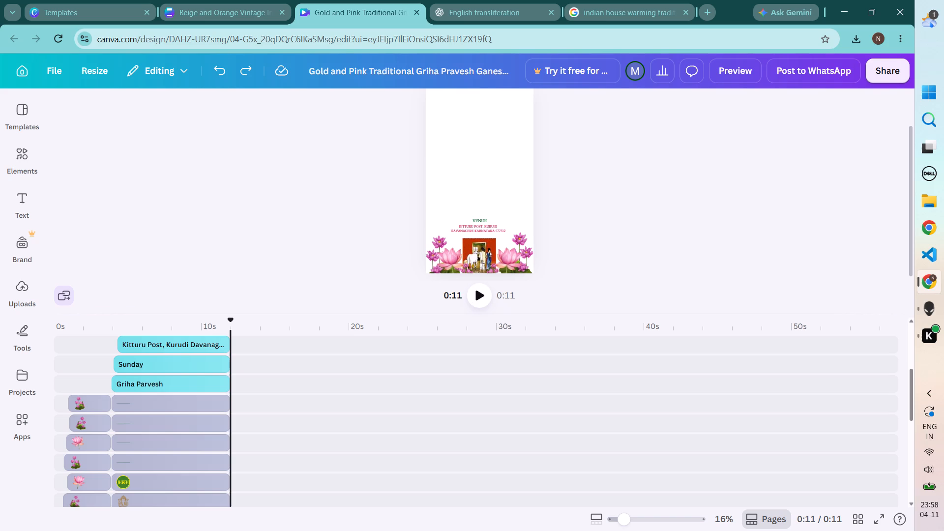
Copy the "Shri Agevu Maralu Siddheshwara Prasanna" text from the Beige and Orange Vintage Indian Griha Pravesh Invitation design.
click(169, 395)
click(596, 237)
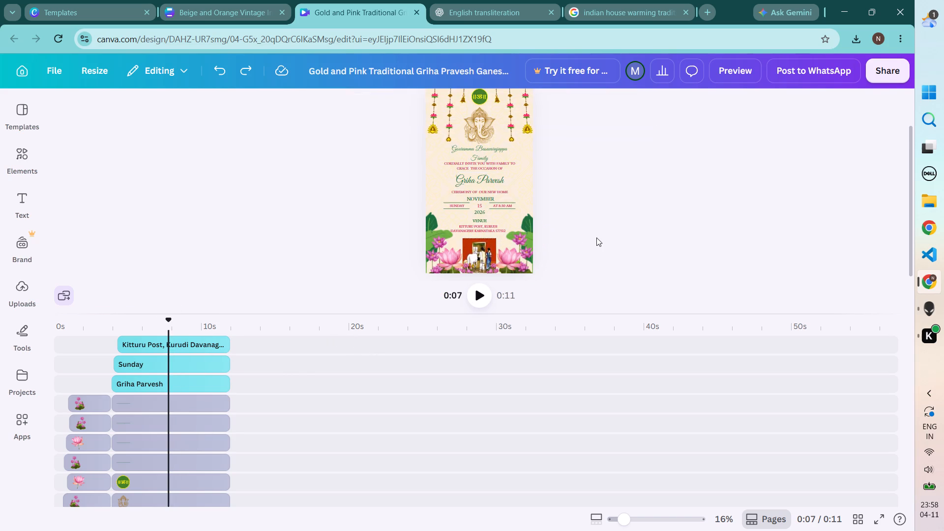
scroll(596, 237, up, 2)
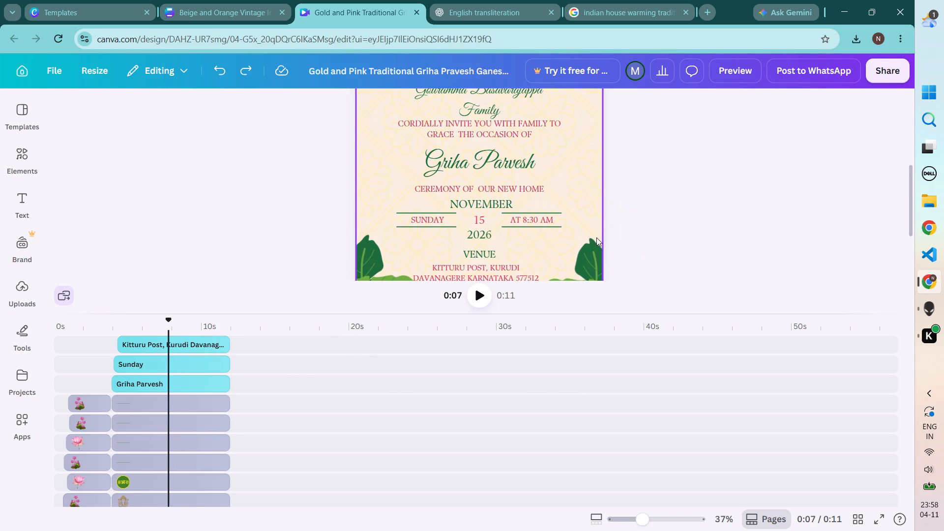
click(500, 191)
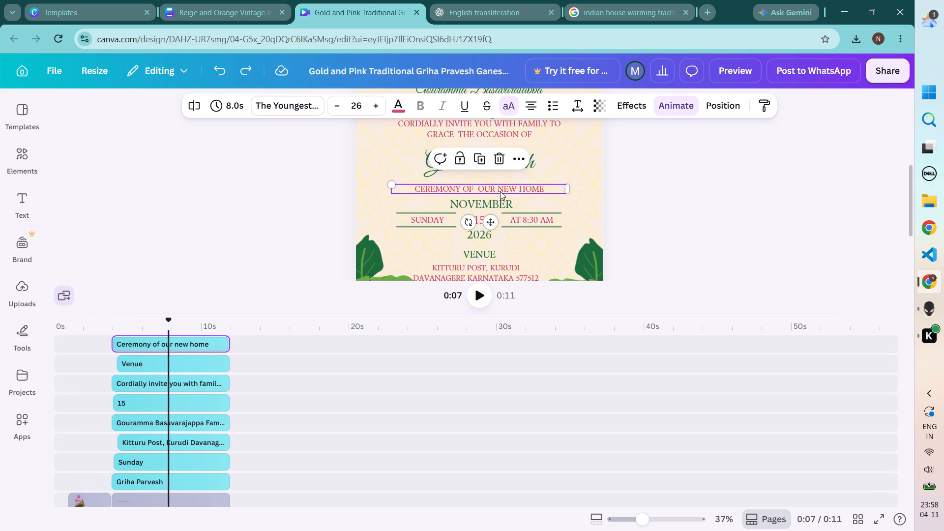
click(214, 10)
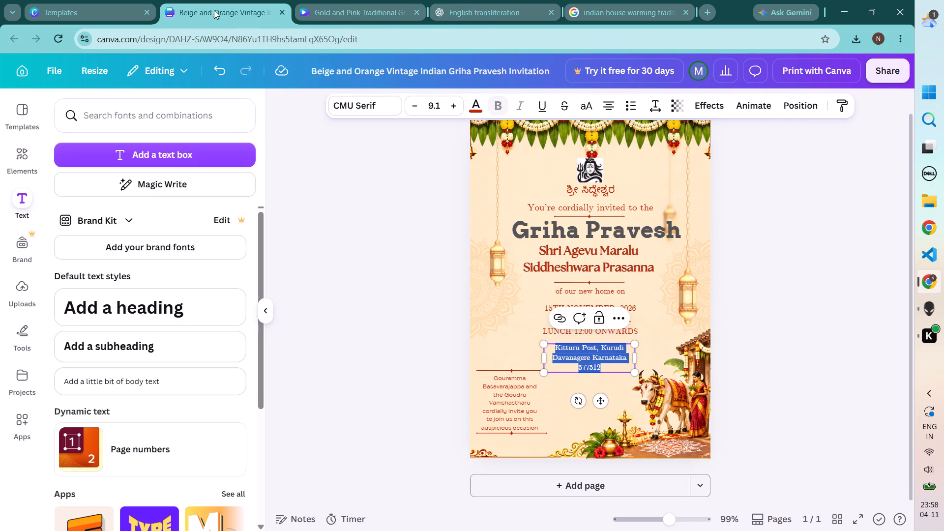
click(574, 261)
double_click(574, 261)
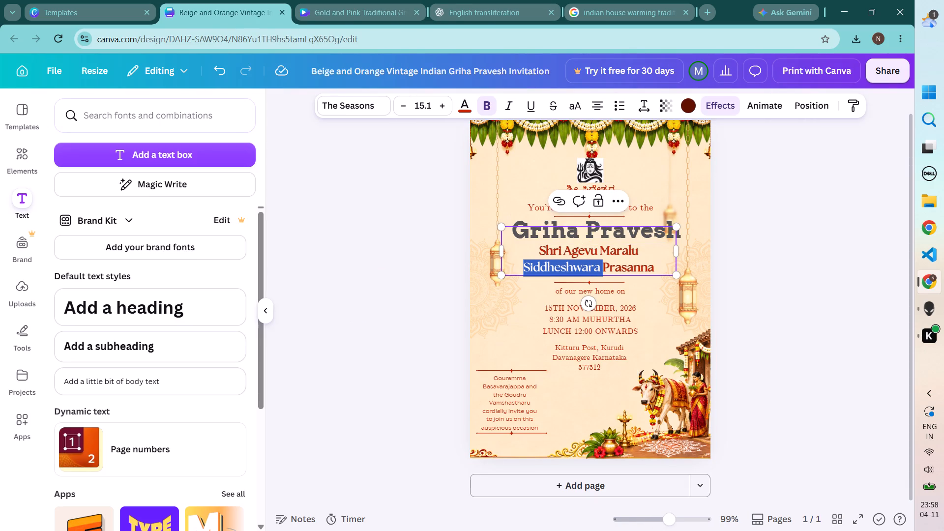
key(ctrl+a)
key(ctrl+c)
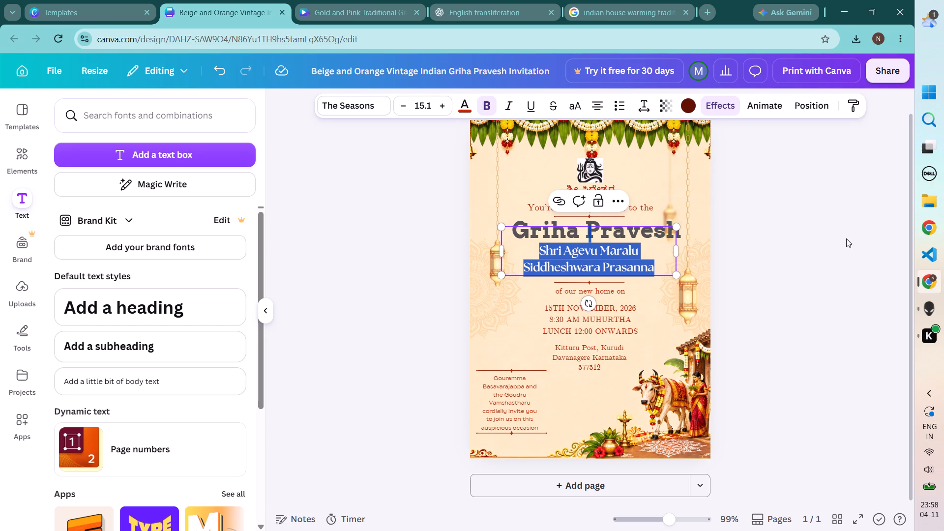
click(852, 243)
In the Gold and Pink video invitation, replace the "Ceremony of our new home" line with the copied blessing and remove its extra trailing line.
click(324, 8)
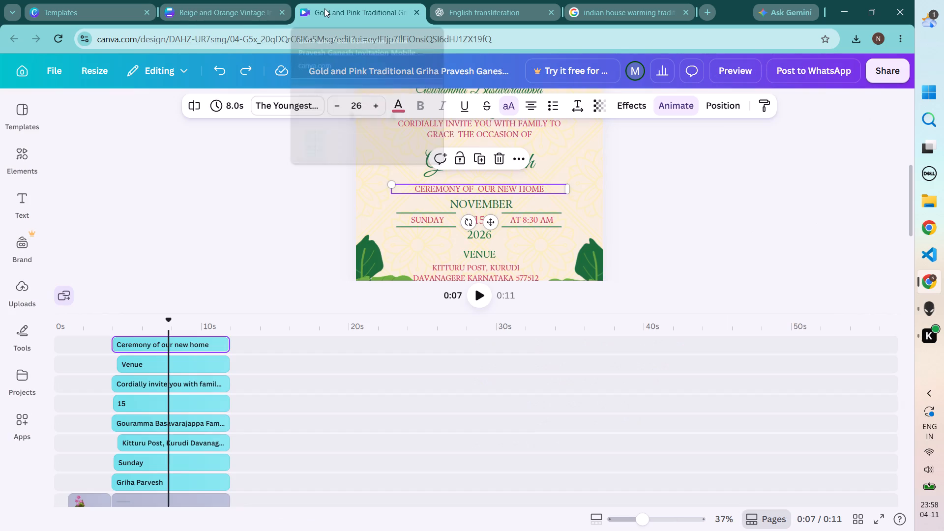
click(492, 190)
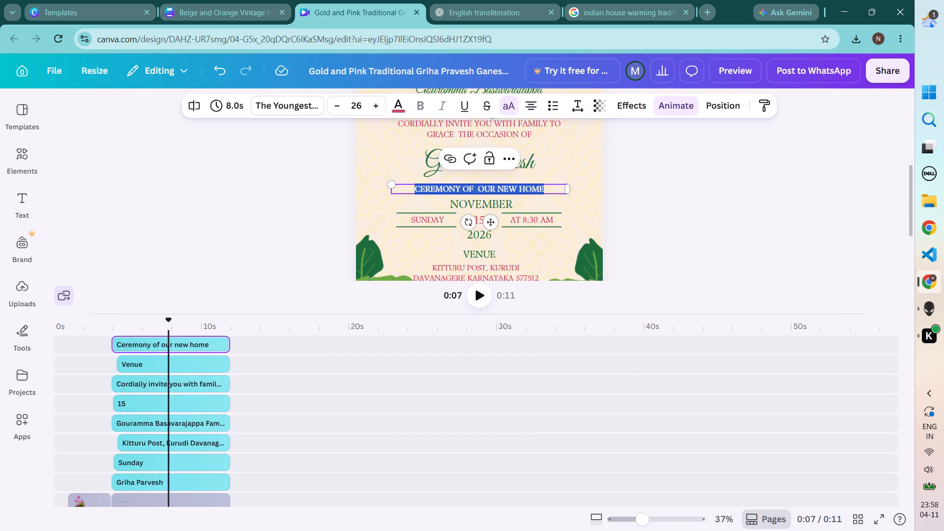
key(ctrl+v)
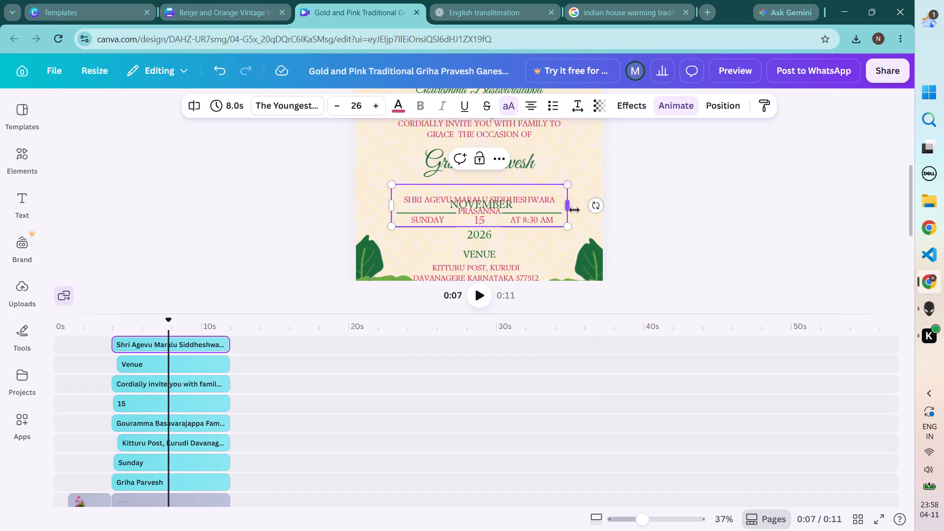
click(501, 221)
key(BackSpace)
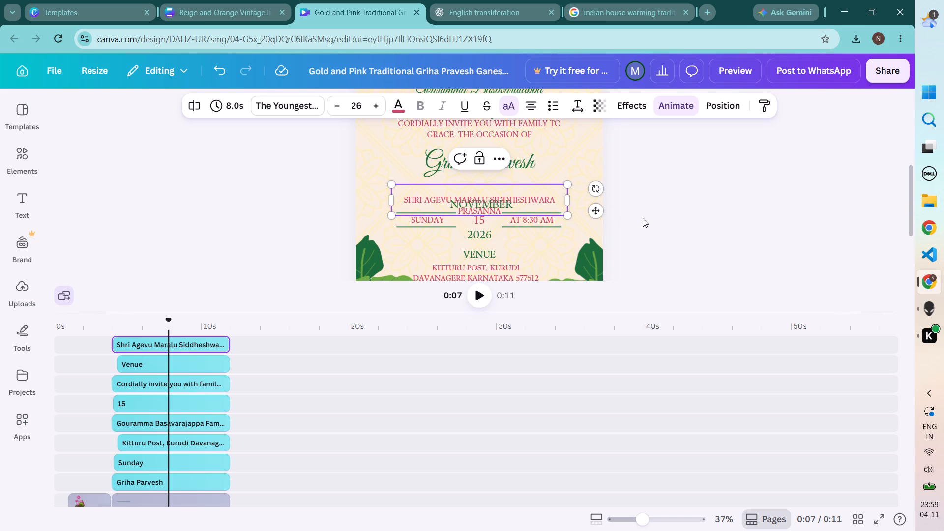
Widen the blessing's text box to fit on one line and move it up between the Griha Parvesh heading and November.
drag(568, 201, 595, 196)
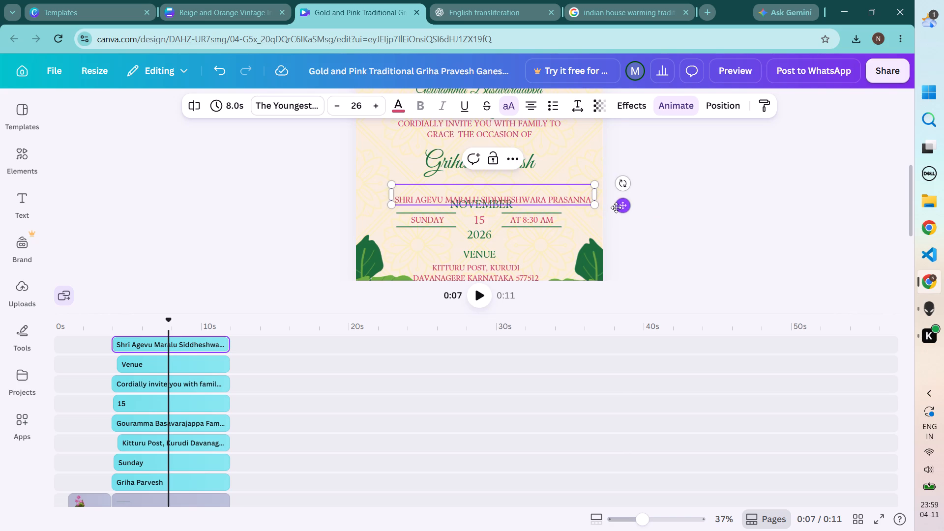
click(631, 206)
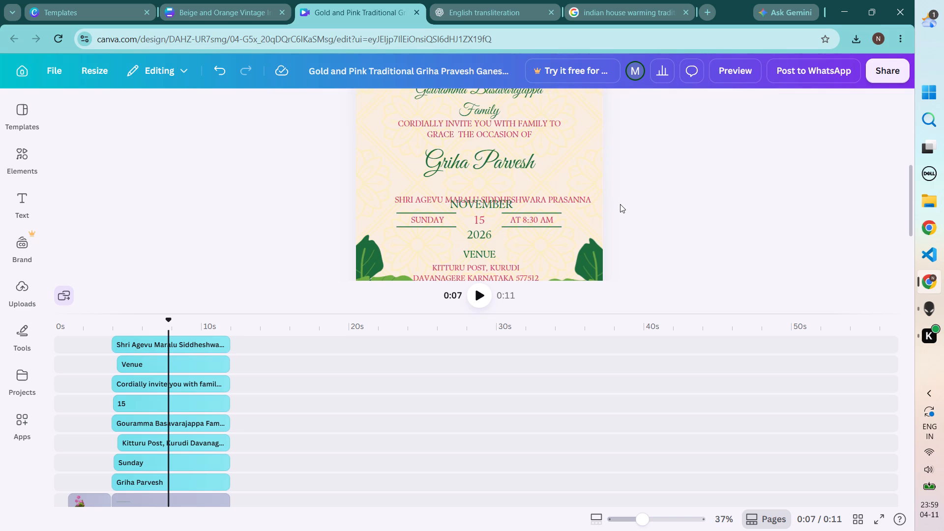
click(587, 201)
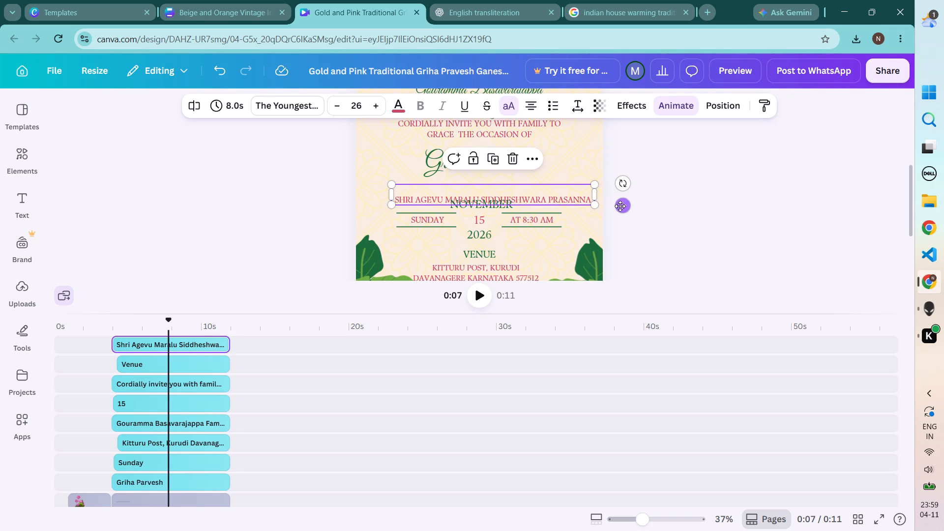
drag(620, 206, 618, 195)
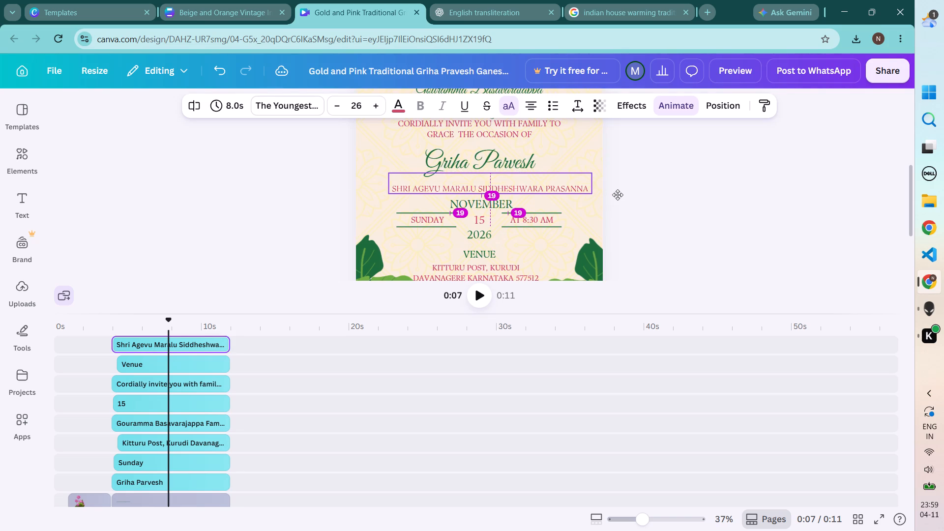
drag(618, 195, 622, 193)
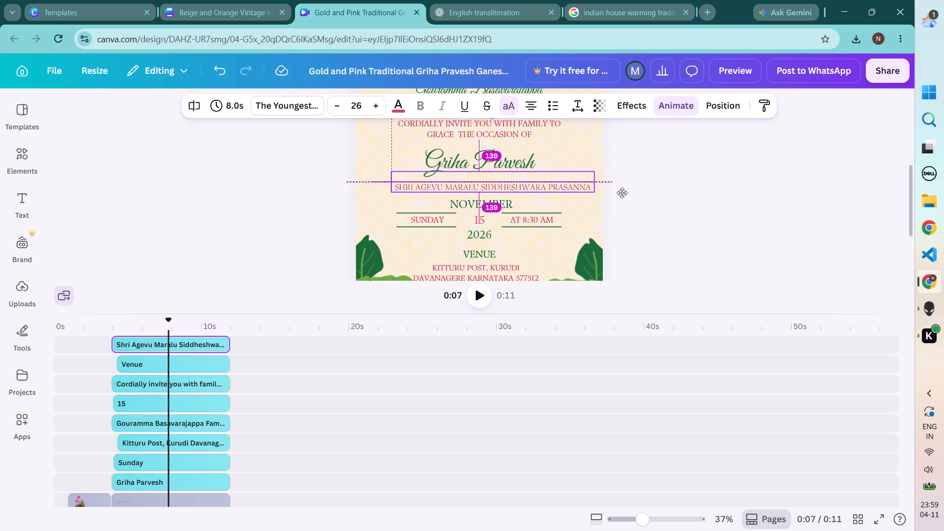
drag(622, 193, 615, 195)
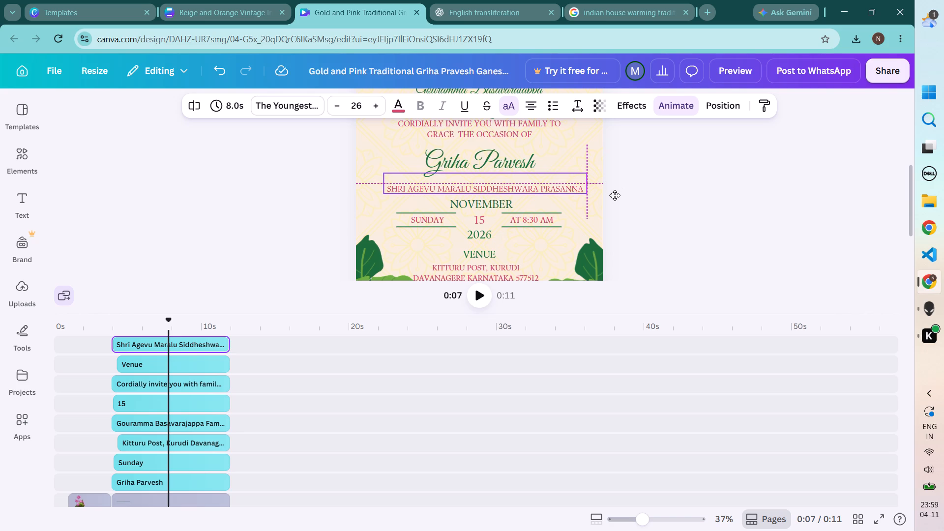
drag(615, 195, 616, 193)
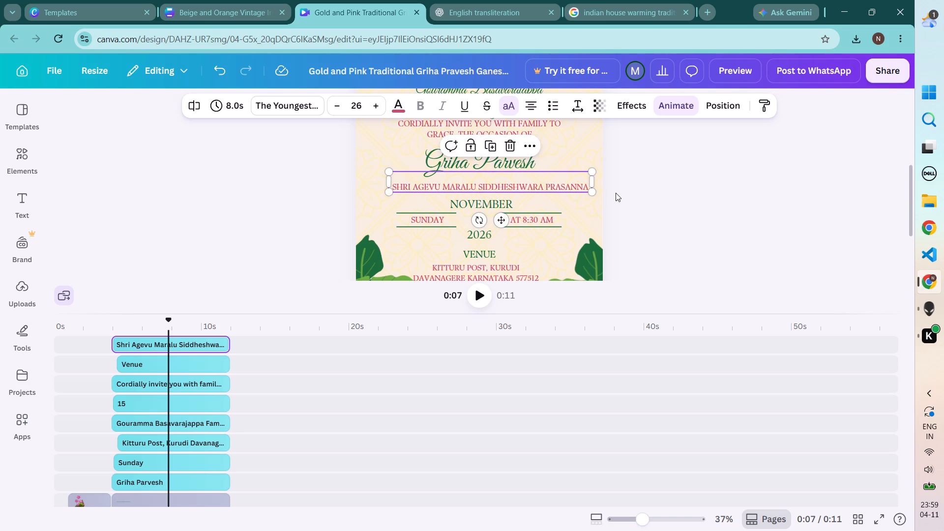
Search the fonts for "bold" and set the blessing line's font to Boldonse.
click(468, 185)
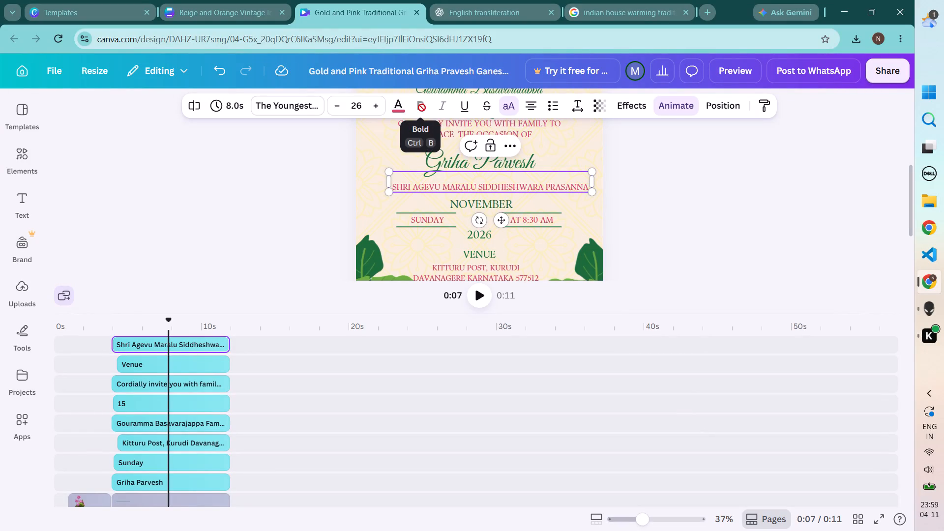
click(452, 185)
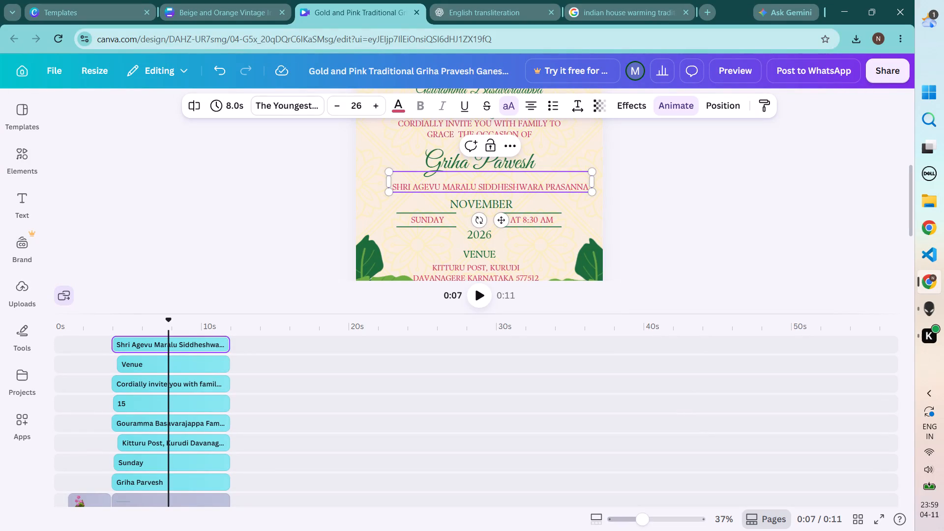
click(284, 102)
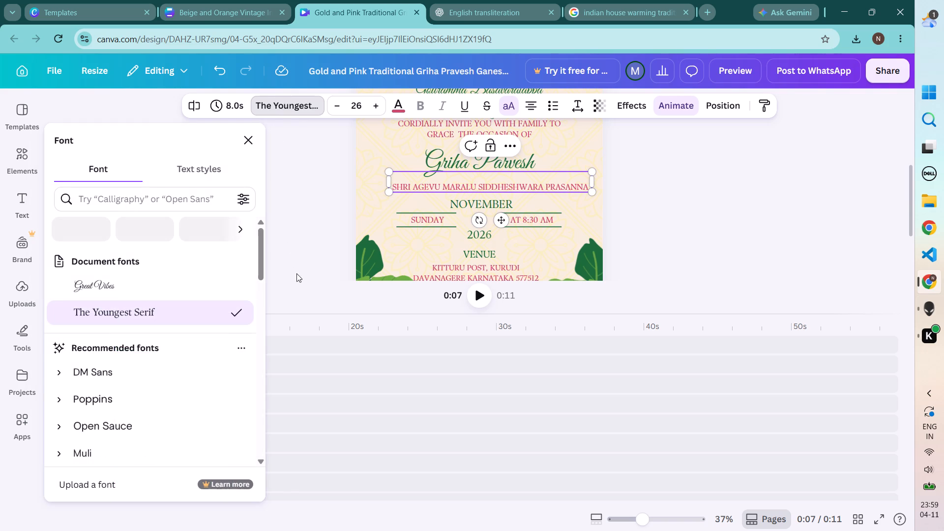
click(180, 199)
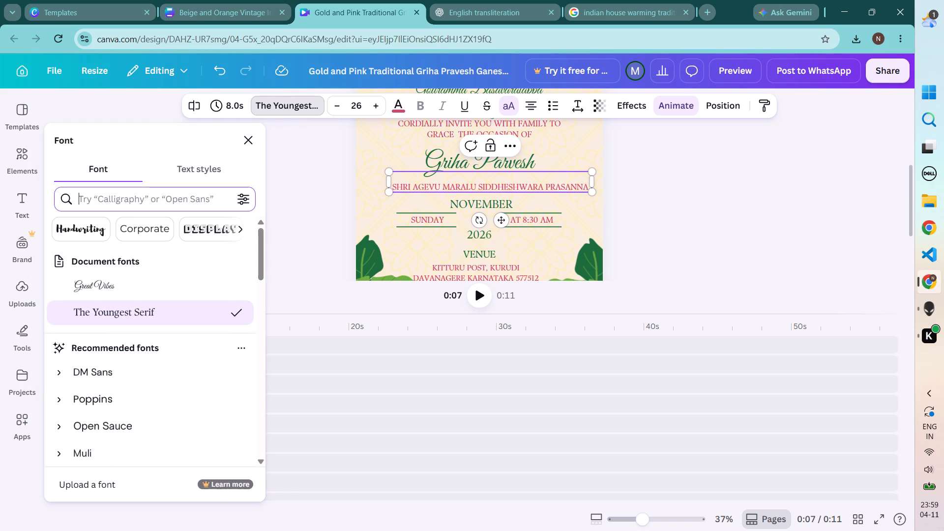
text(bold)
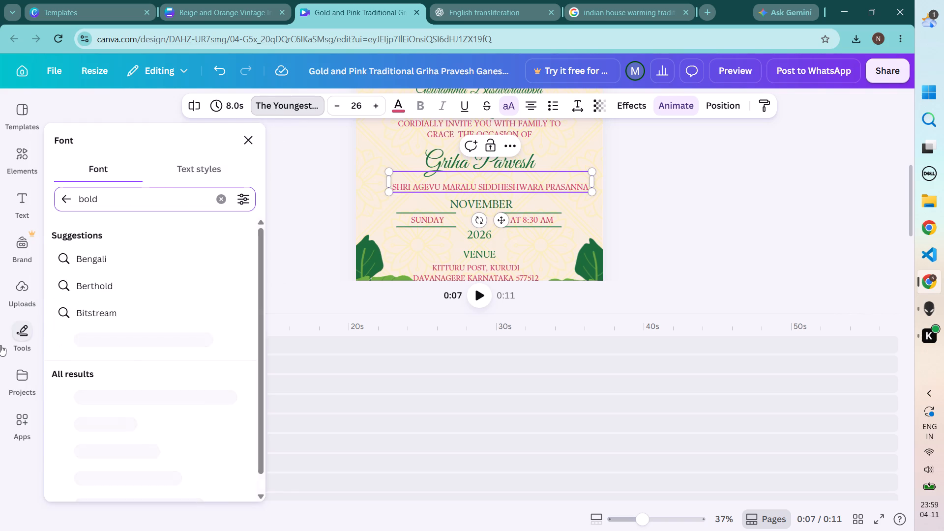
click(132, 345)
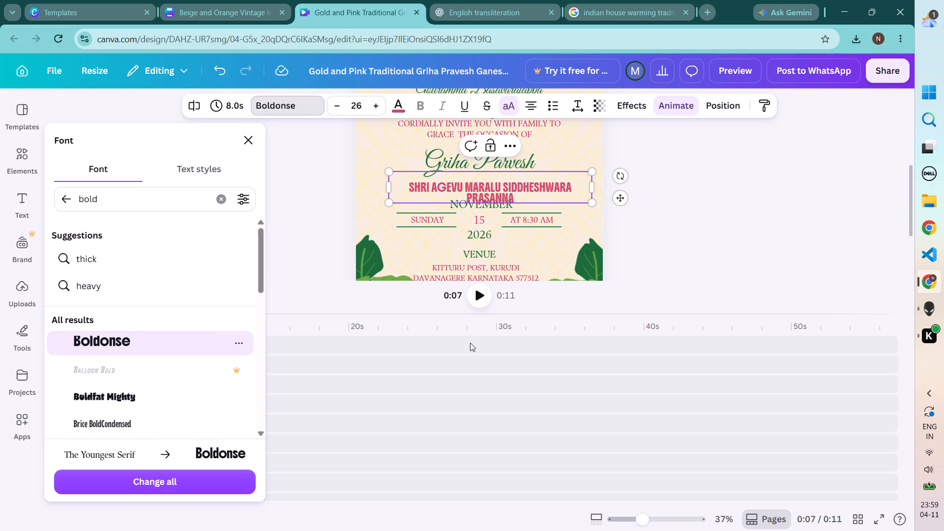
click(723, 201)
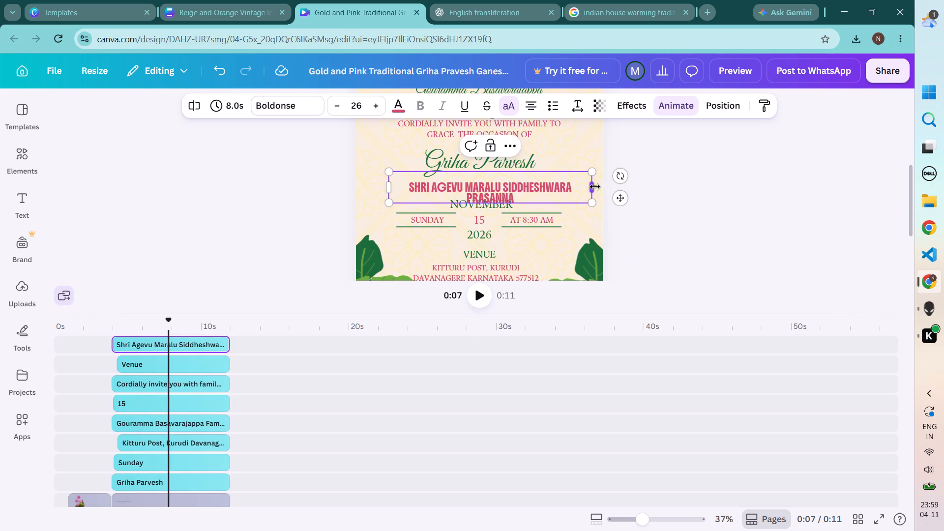
Widen the blessing's text box so the Boldonse text fits on one line, and shift it leftward within the page.
drag(595, 187, 611, 186)
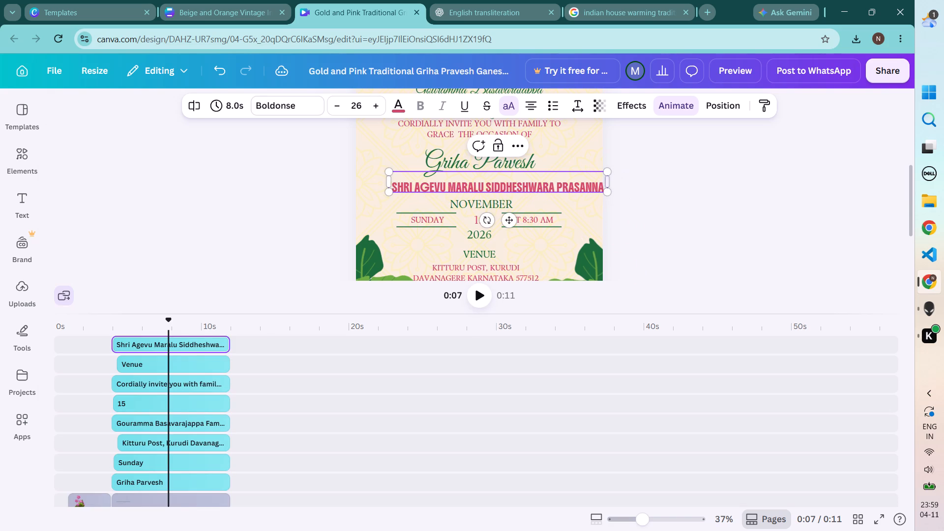
click(652, 207)
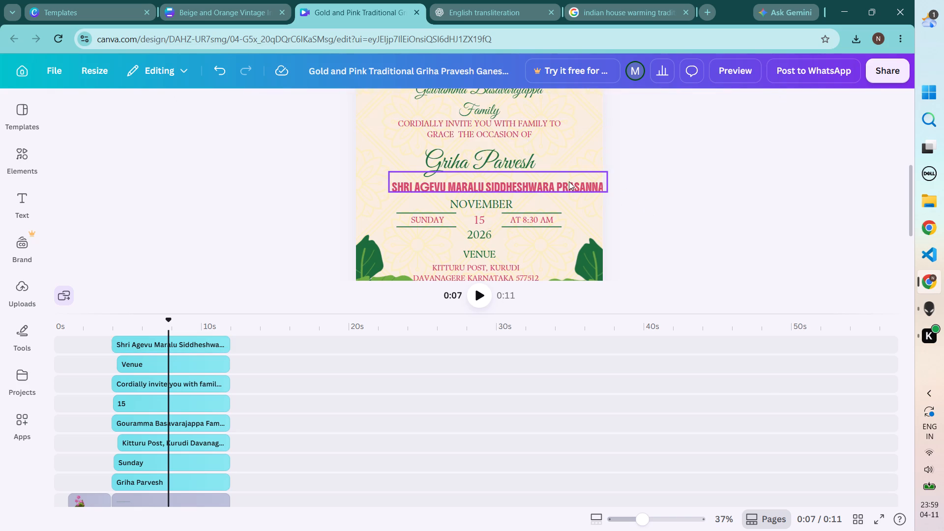
click(569, 181)
drag(509, 217, 495, 216)
click(495, 216)
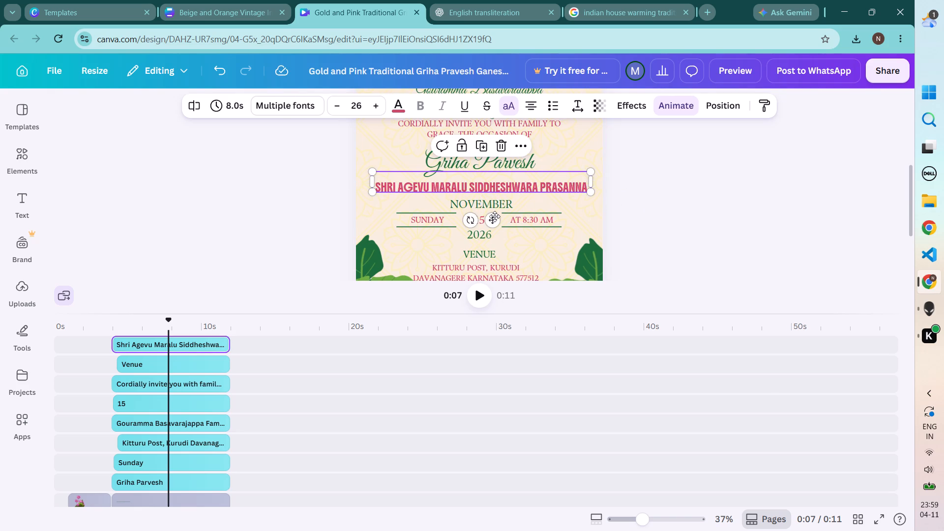
click(742, 198)
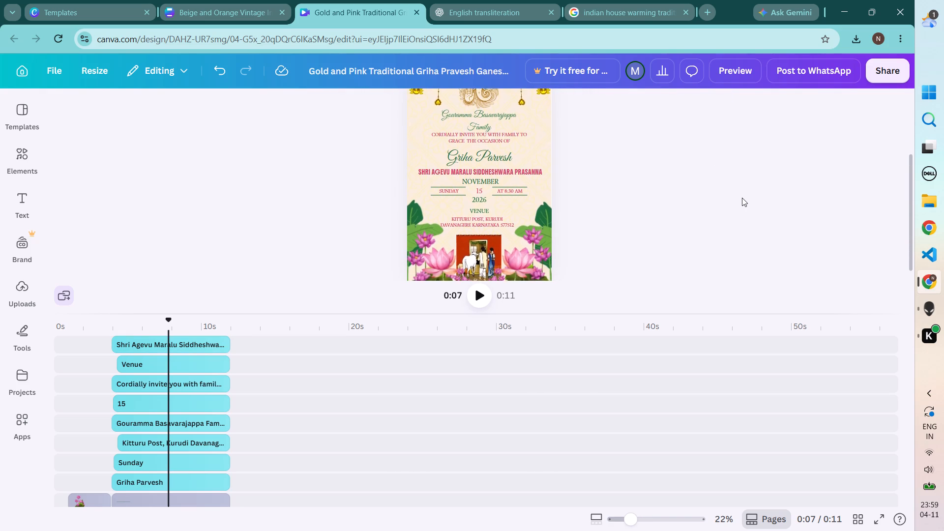
Nudge the blessing line slightly up toward the Griha Parvesh heading and check the lower page layout.
click(512, 182)
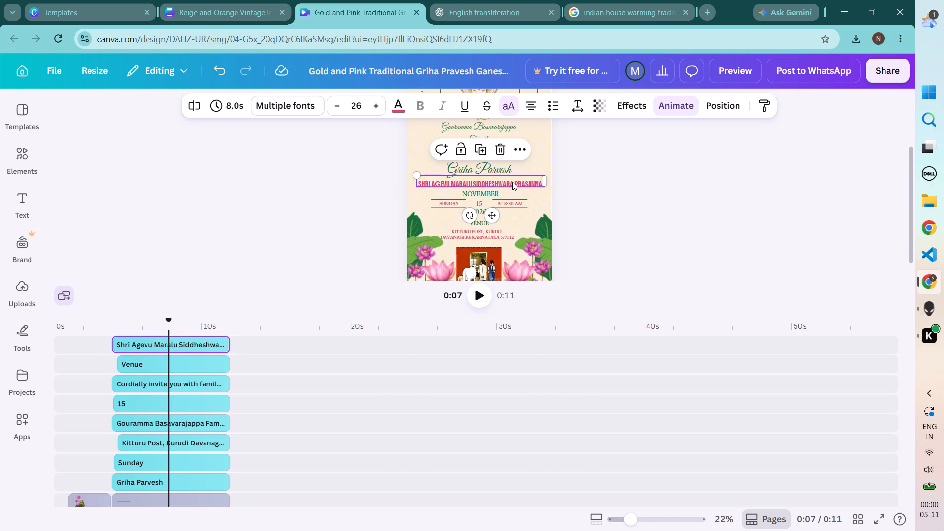
click(492, 215)
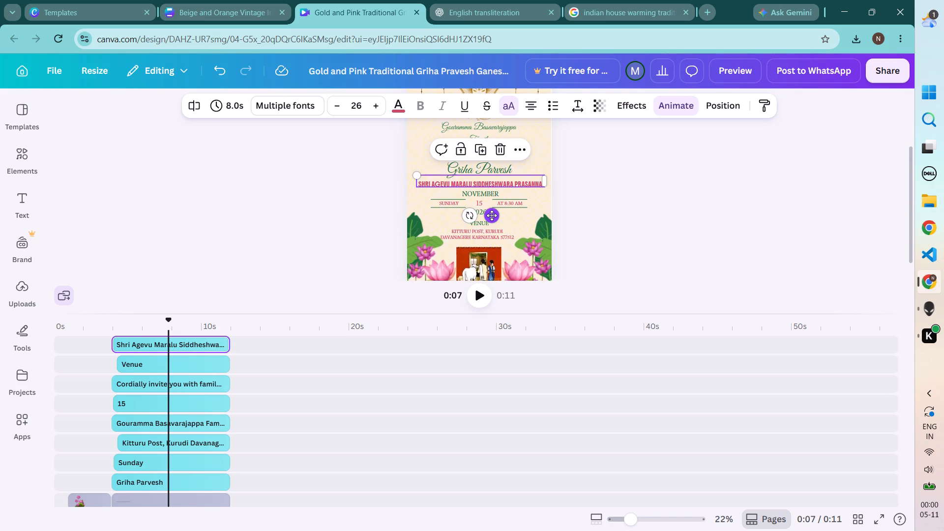
click(492, 215)
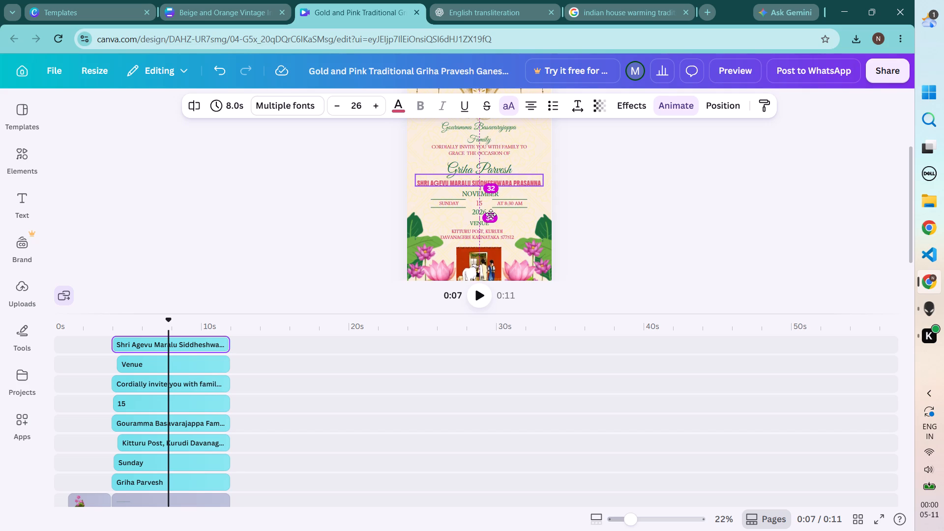
click(711, 203)
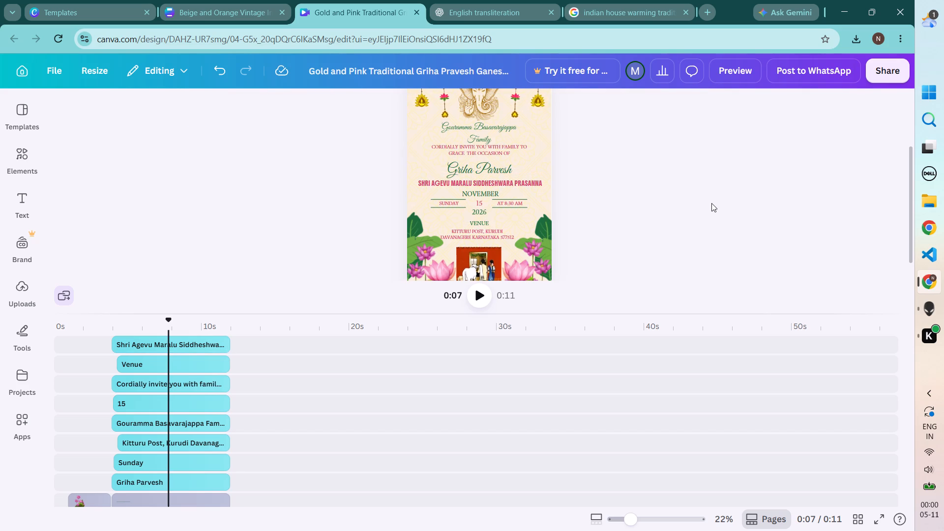
scroll(711, 203, down, 2)
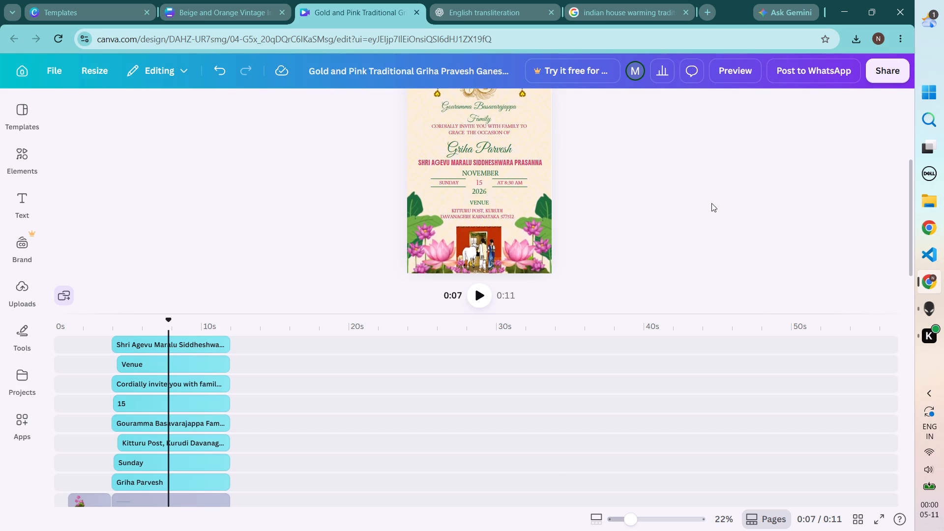
scroll(711, 203, down, 1)
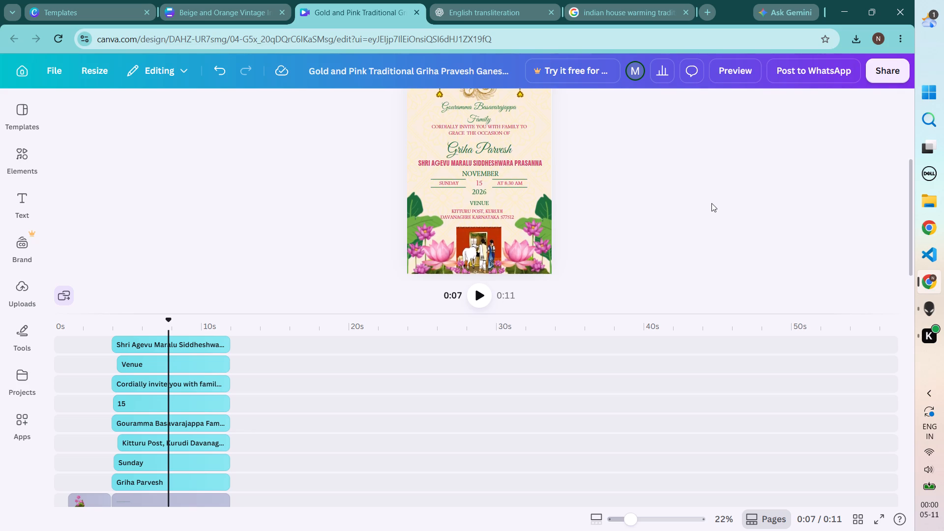
Switch between the invitation and the Google Images results, looking through the traditional cow-entering-house pictures for suitable artwork.
scroll(711, 203, down, 1)
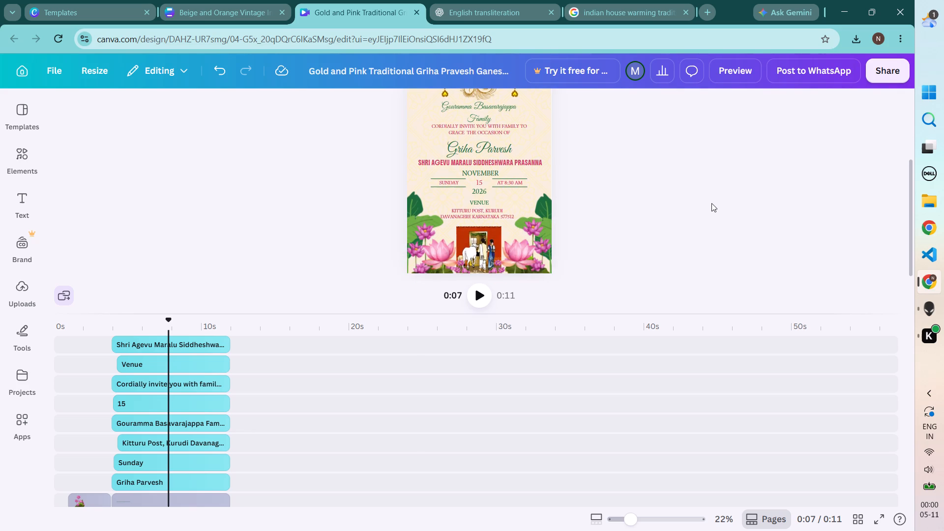
scroll(711, 203, down, 1)
click(608, 4)
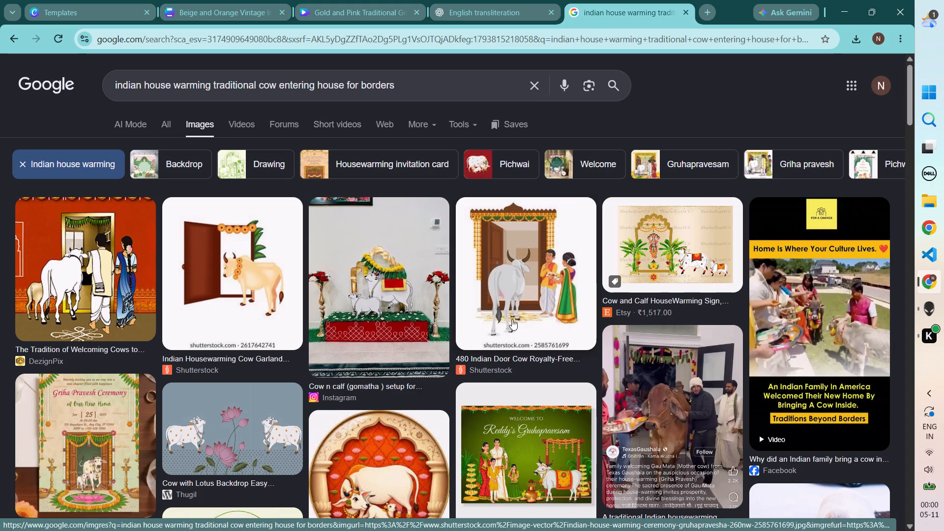
click(335, 5)
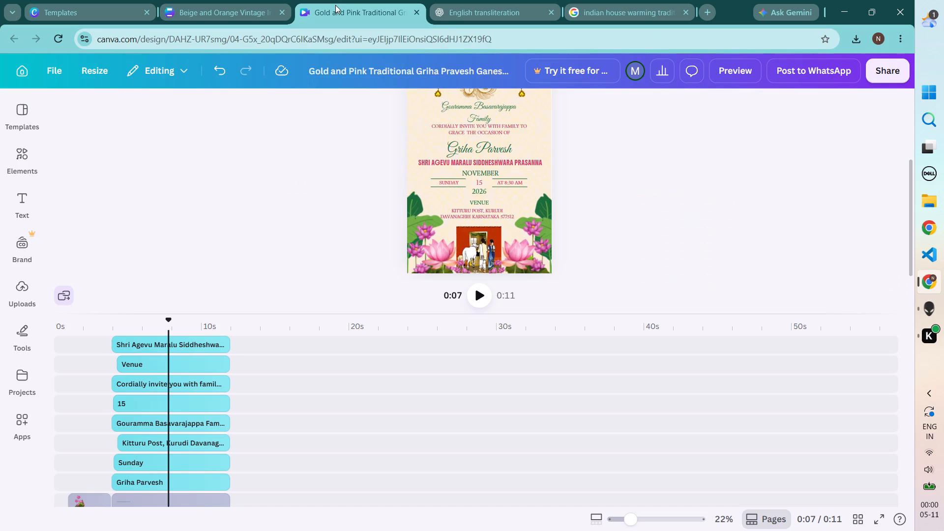
click(628, 0)
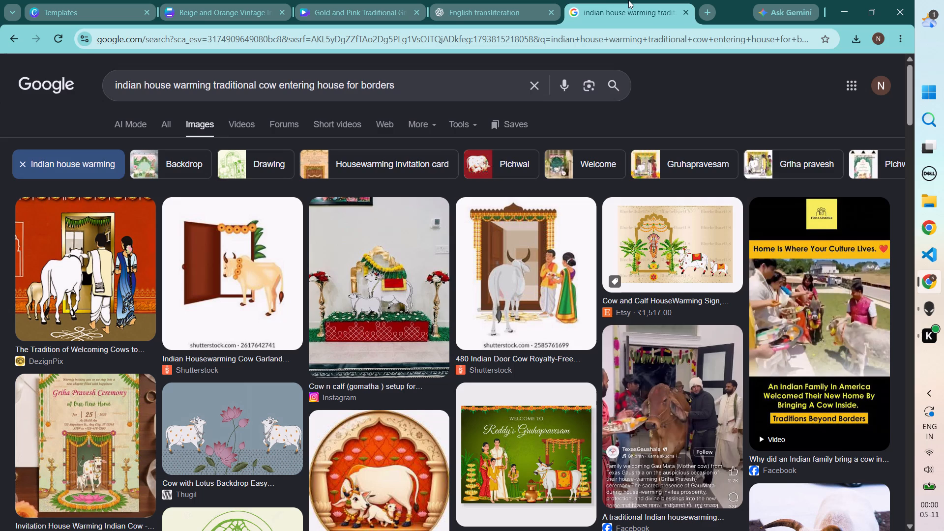
scroll(540, 322, down, 3)
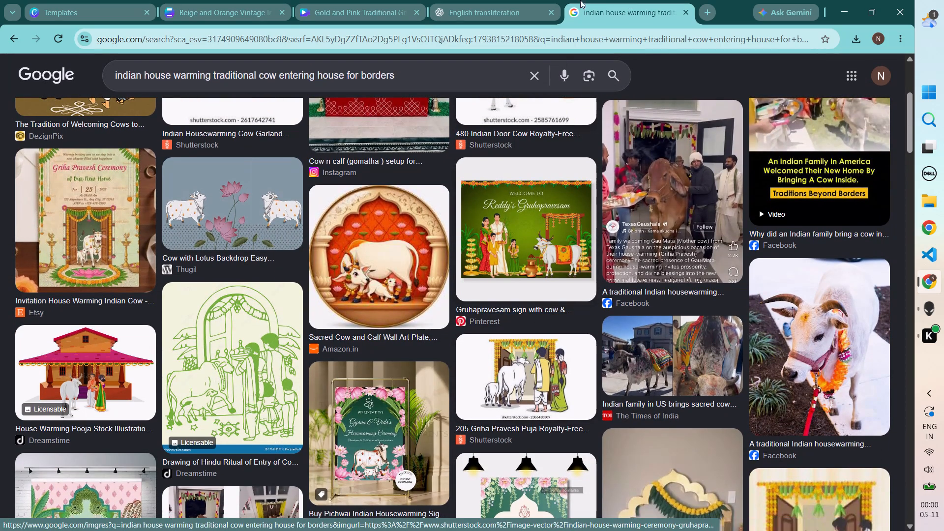
click(343, 4)
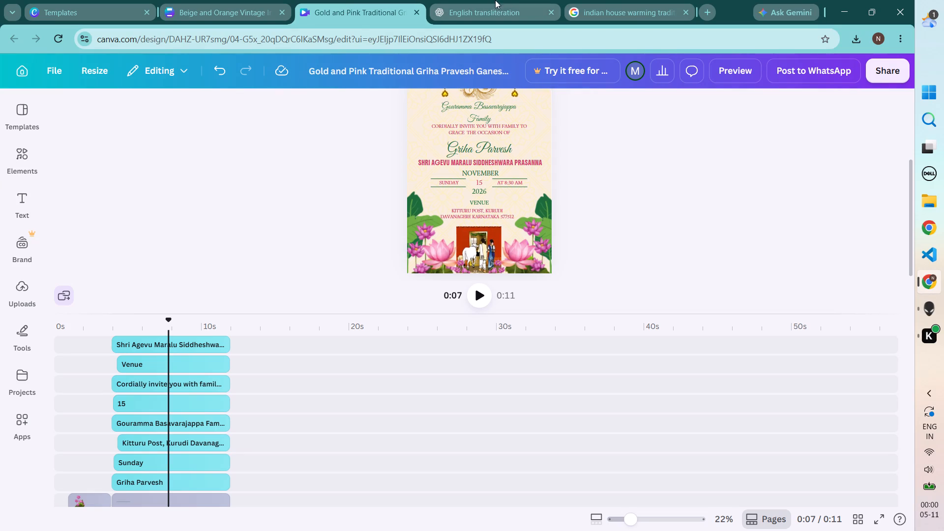
click(610, 3)
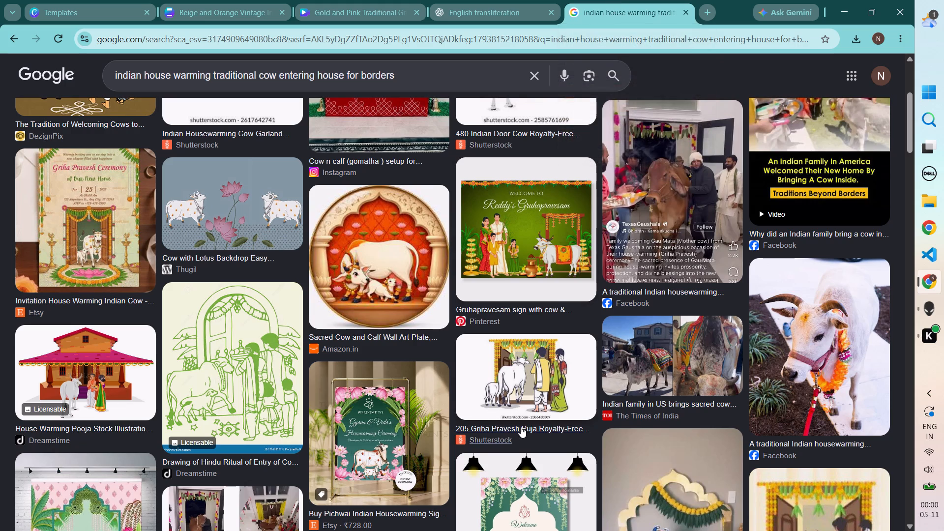
scroll(521, 427, down, 3)
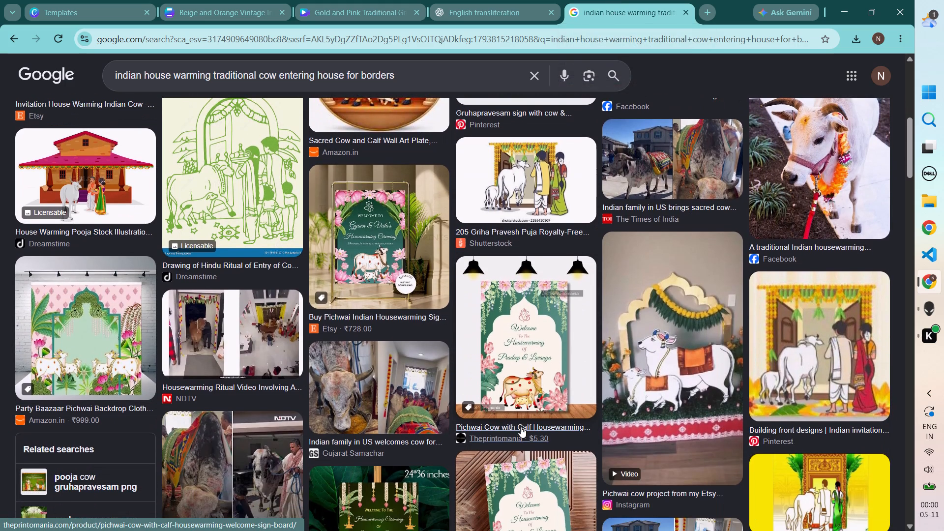
scroll(521, 427, down, 2)
scroll(521, 427, up, 7)
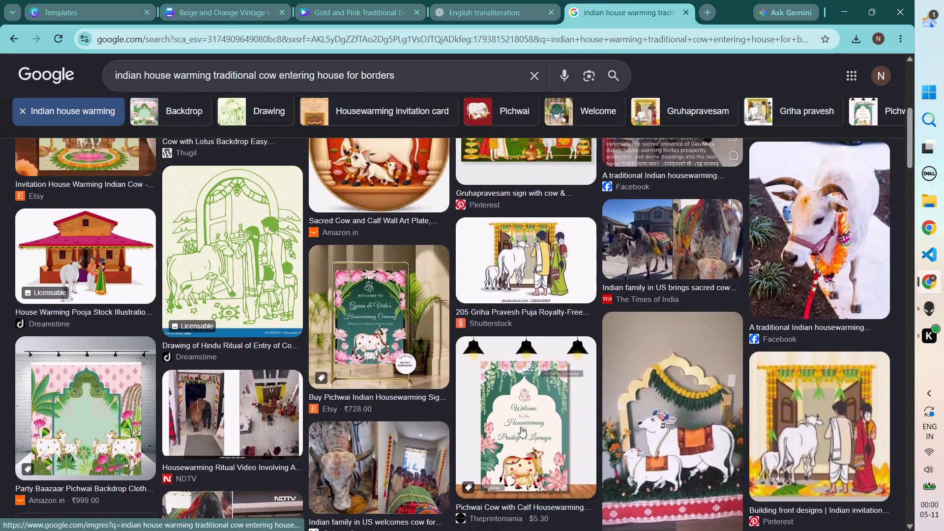
scroll(521, 427, down, 2)
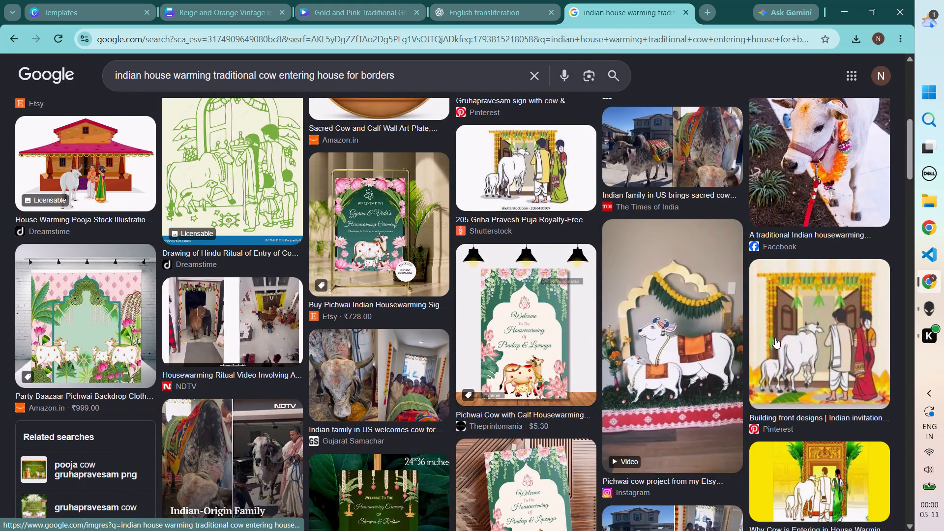
Preview the Pinterest image of a couple with a cow and calf at a garlanded doorway and look through its related images.
click(800, 342)
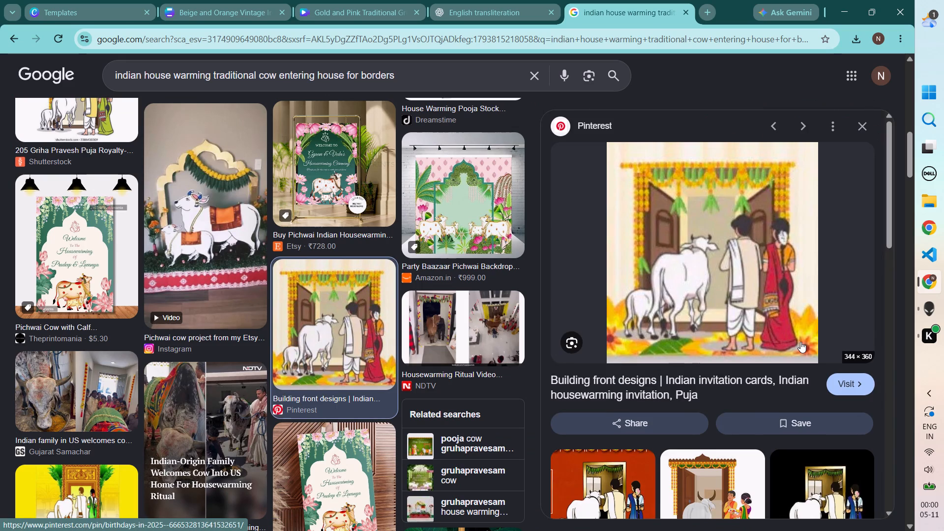
scroll(800, 342, down, 2)
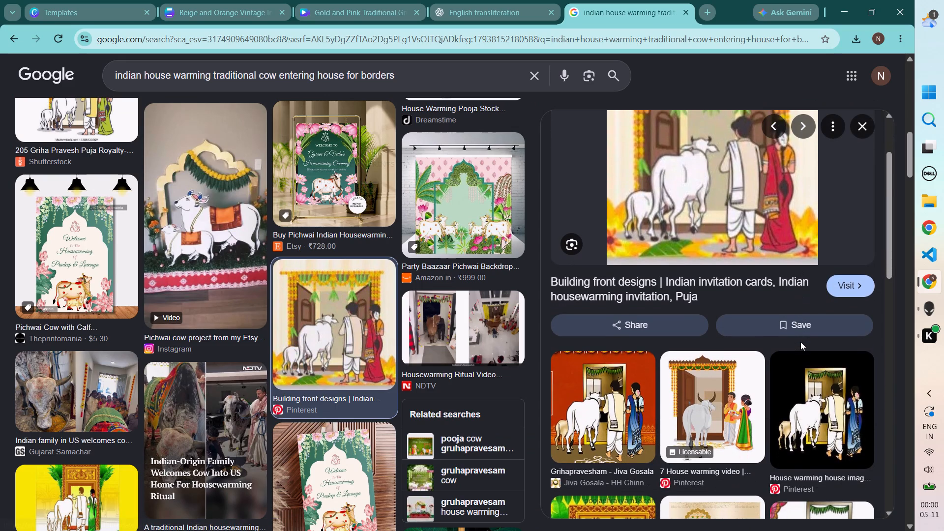
scroll(800, 342, down, 3)
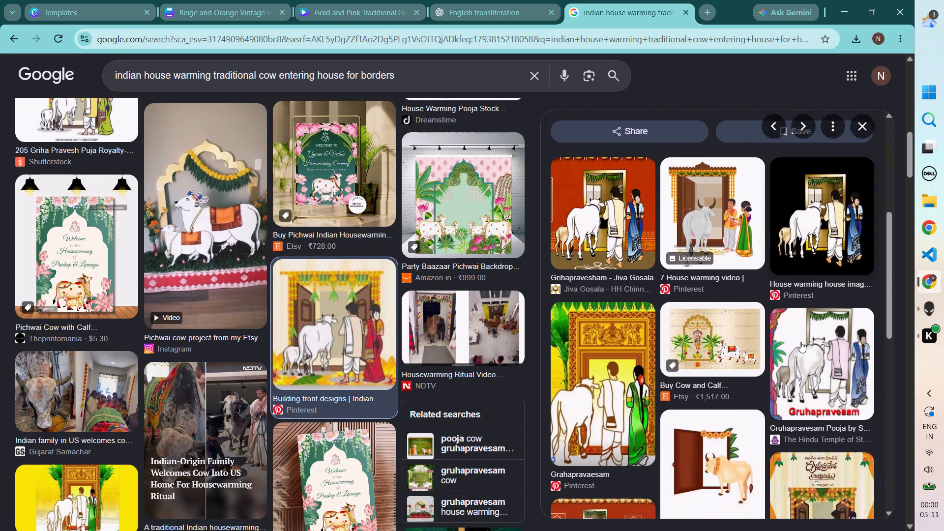
scroll(800, 342, down, 1)
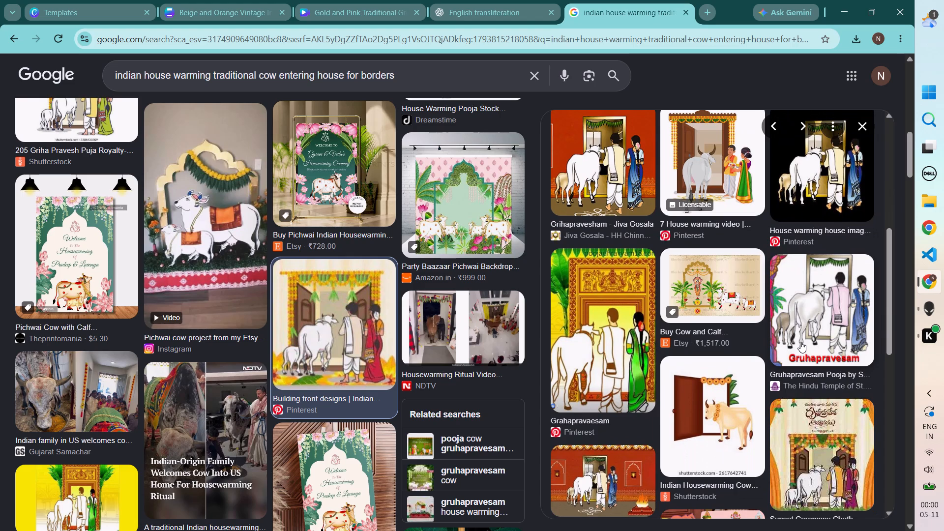
scroll(800, 342, down, 3)
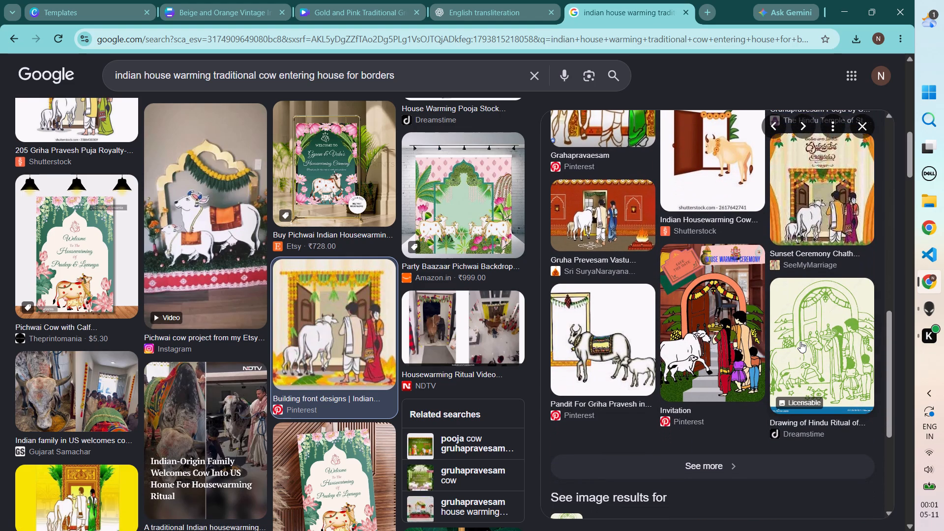
scroll(800, 342, up, 9)
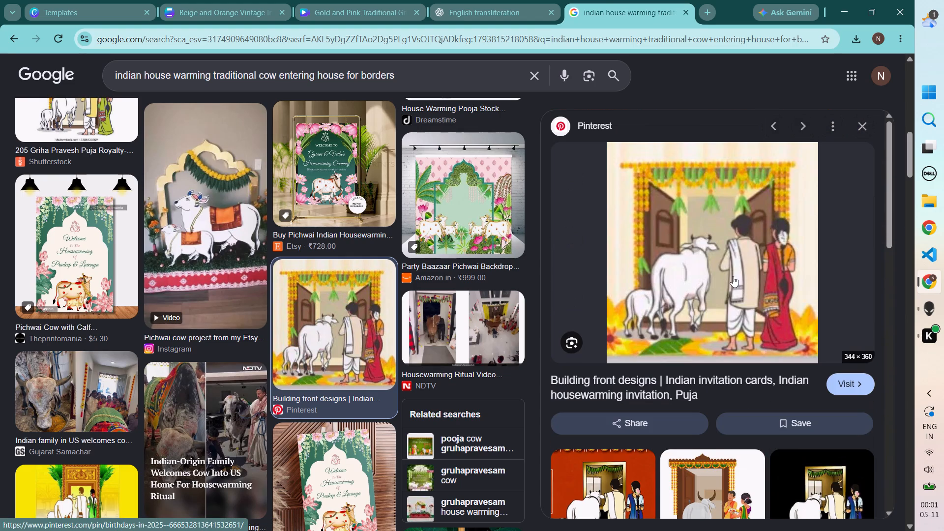
Open the previewed doorway image's Pinterest page and browse the similar housewarming pins for cow, family and doorway artwork.
click(713, 267)
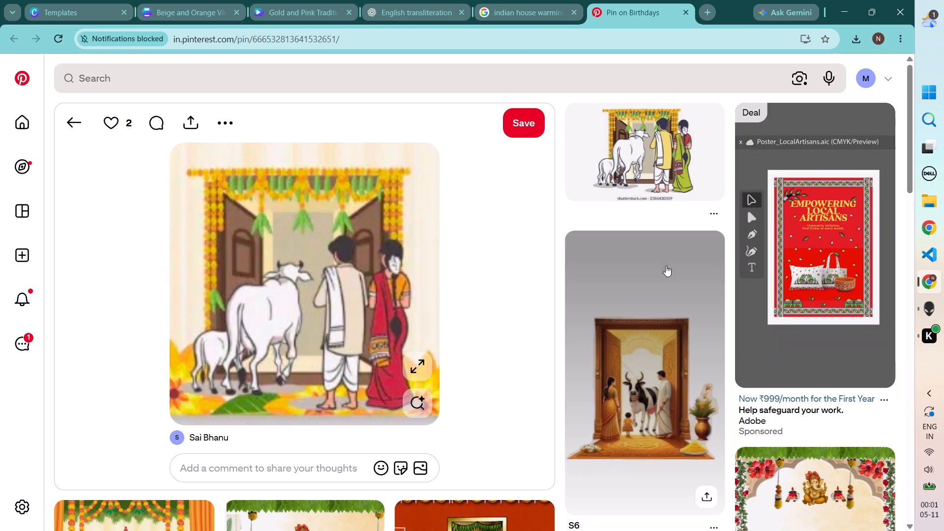
scroll(632, 324, down, 1)
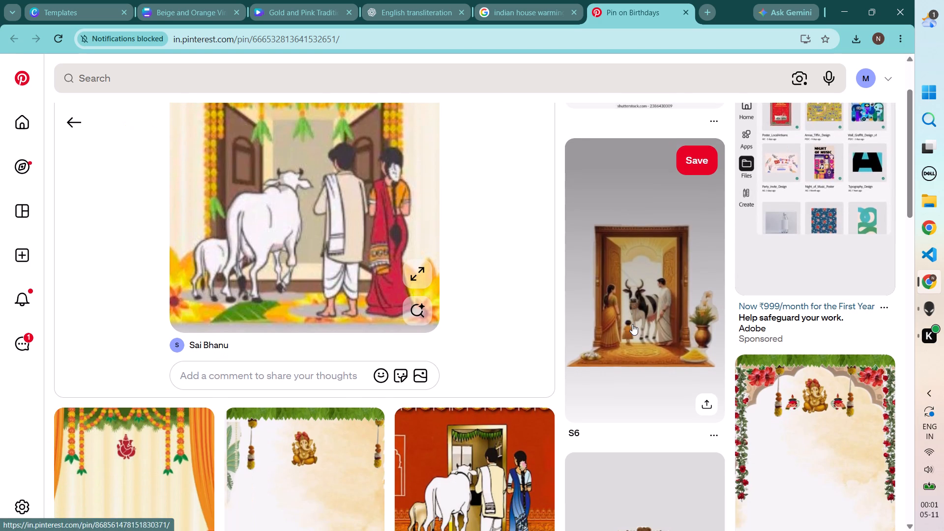
scroll(632, 324, down, 1)
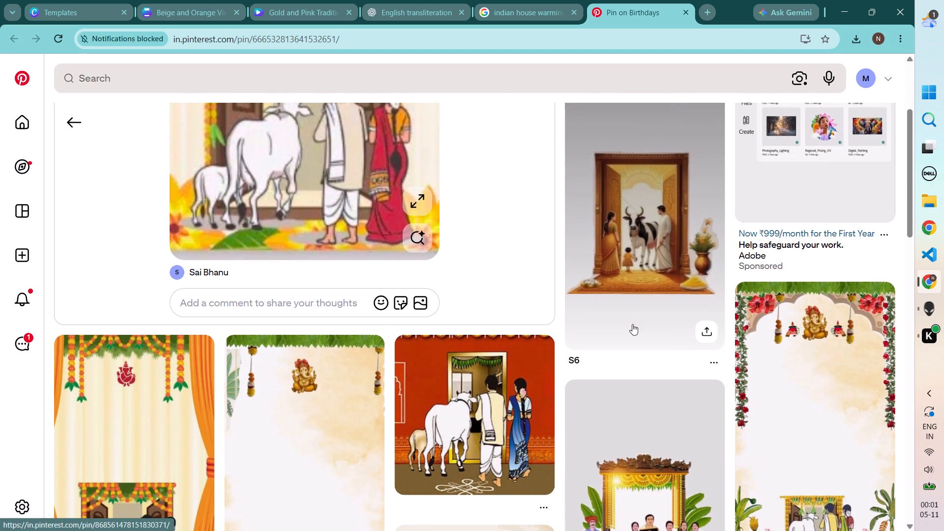
scroll(632, 324, down, 2)
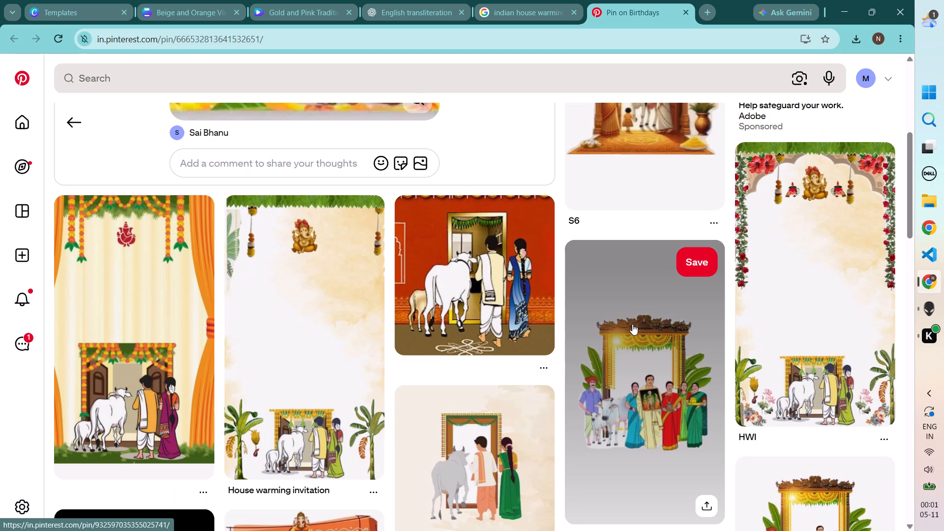
scroll(632, 324, down, 2)
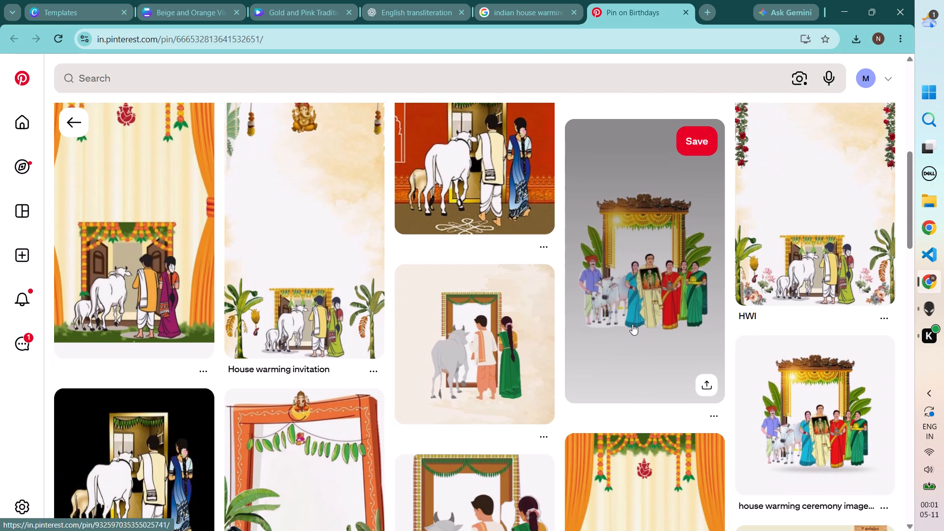
scroll(632, 324, down, 2)
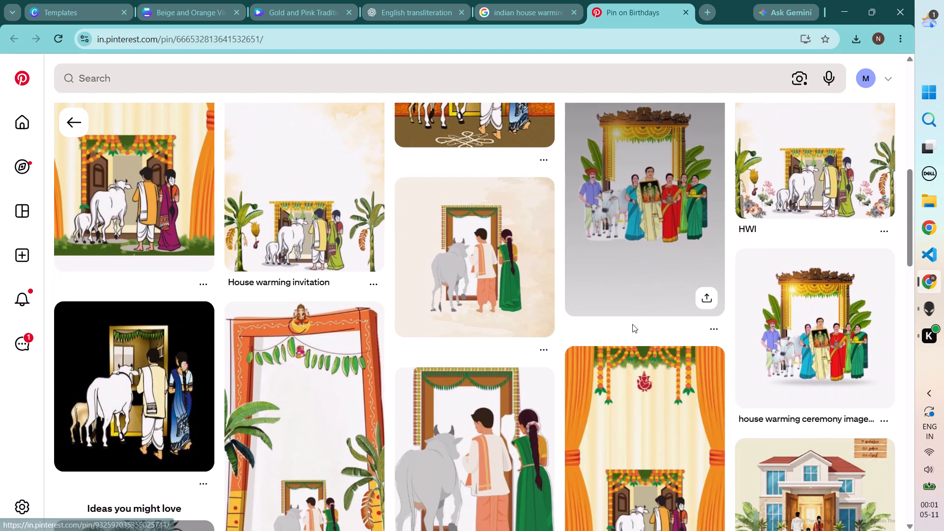
scroll(632, 324, down, 2)
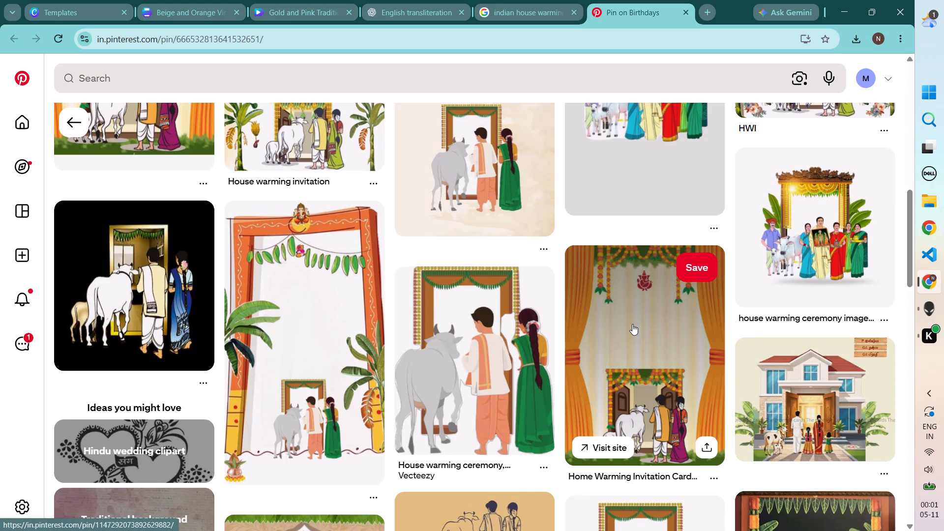
scroll(632, 324, down, 3)
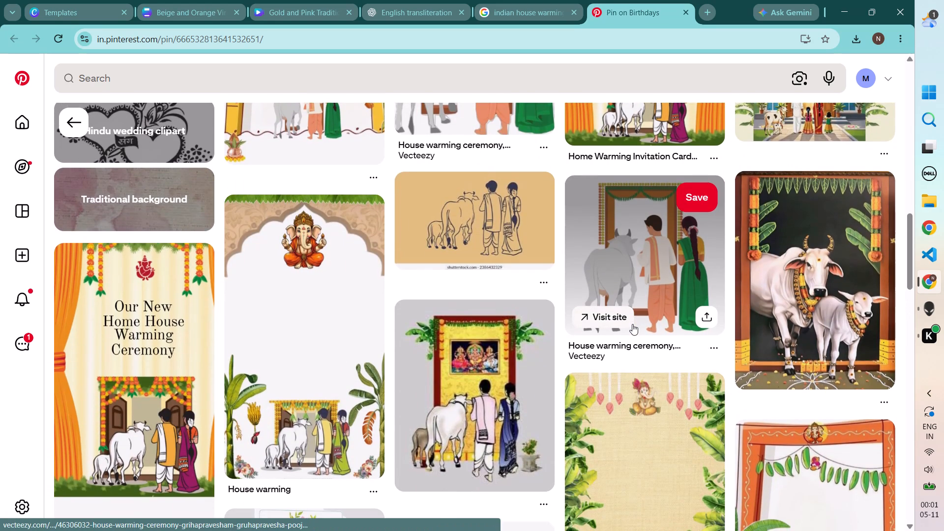
scroll(632, 324, down, 3)
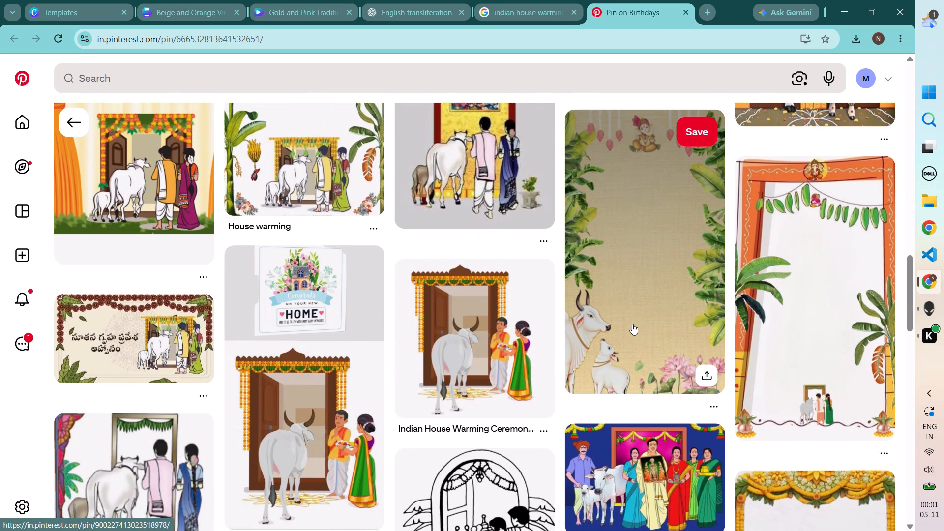
scroll(632, 324, down, 1)
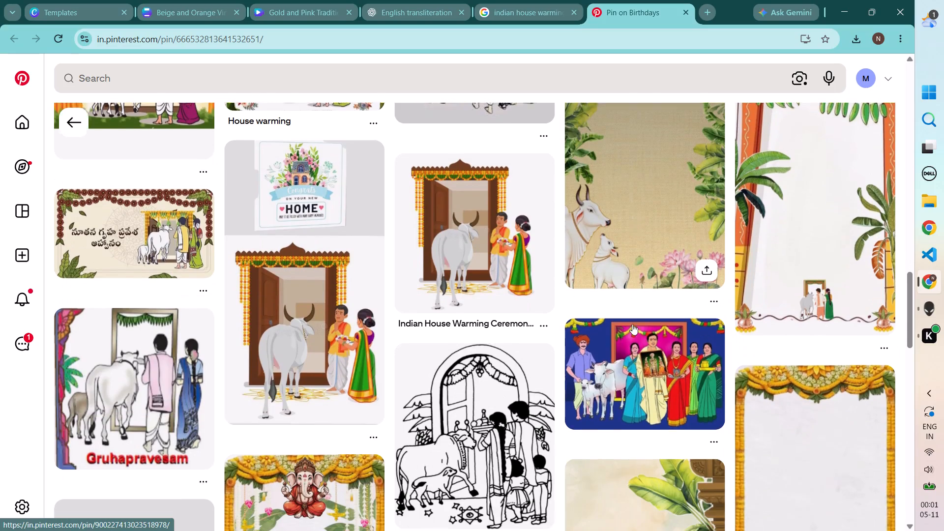
scroll(632, 324, down, 3)
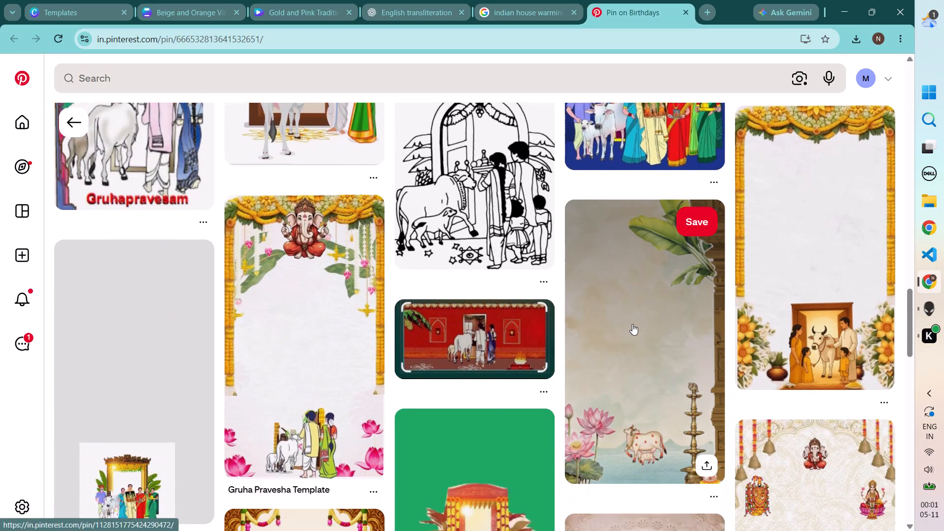
scroll(632, 324, down, 4)
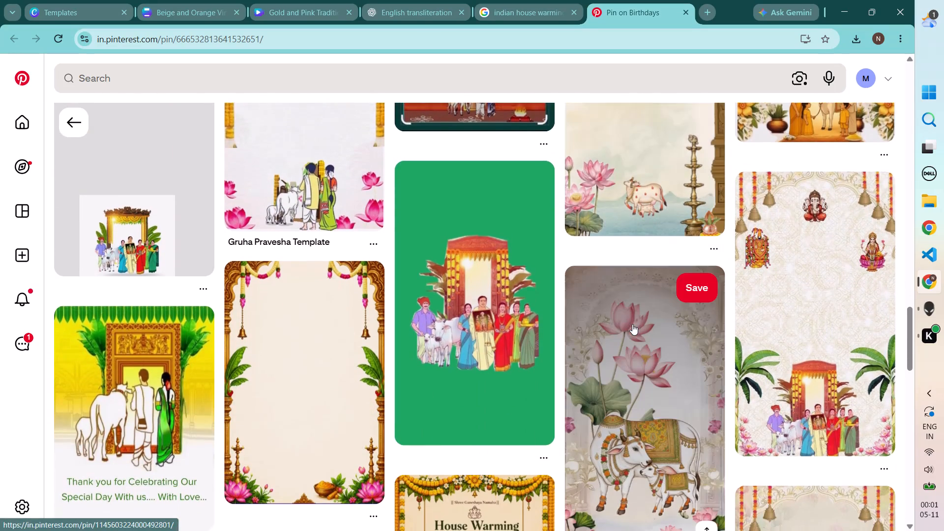
scroll(632, 324, down, 4)
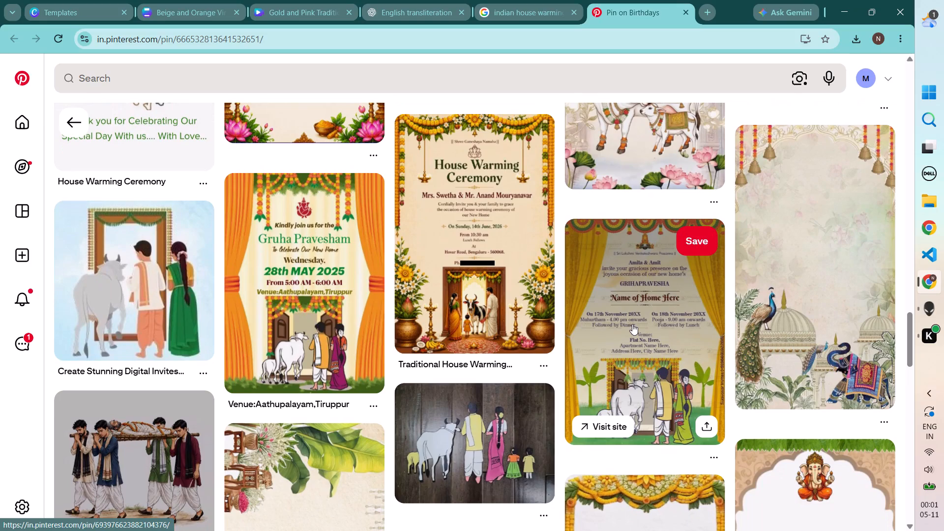
scroll(632, 324, down, 2)
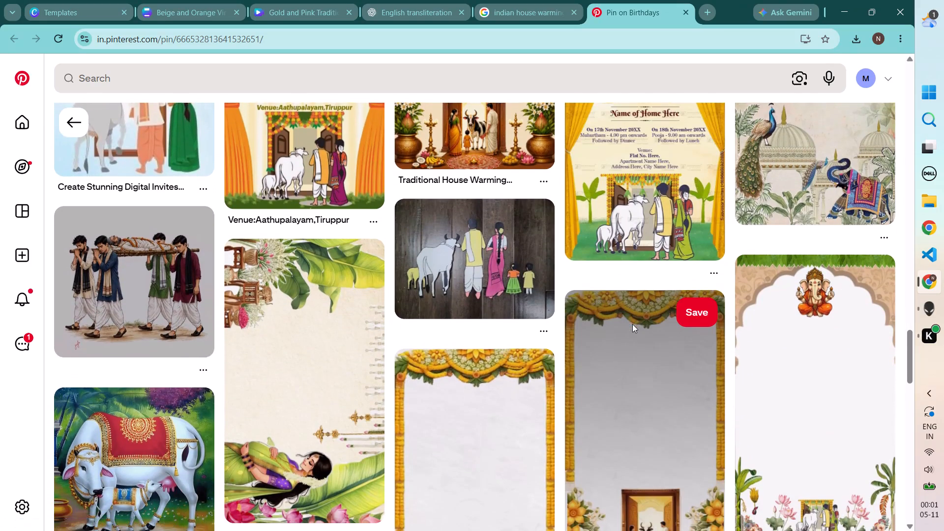
scroll(632, 324, down, 3)
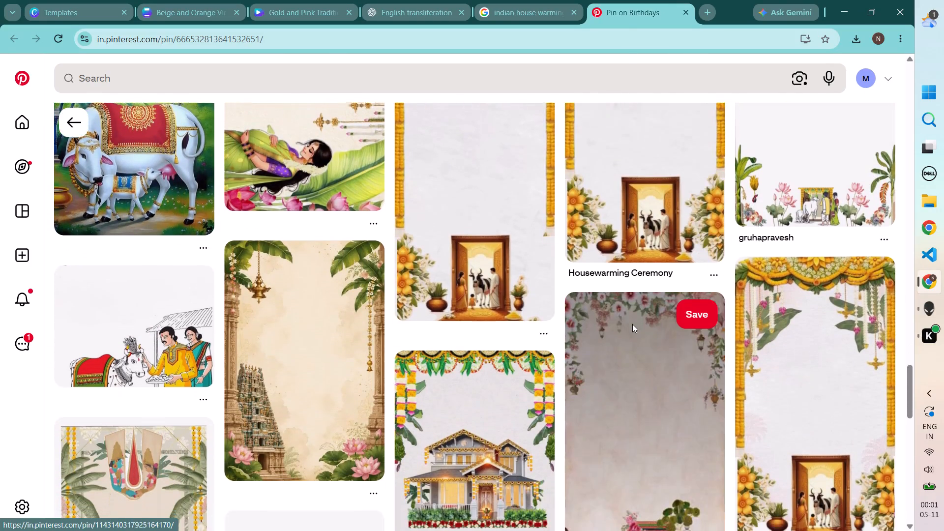
scroll(632, 324, down, 2)
scroll(632, 324, up, 10)
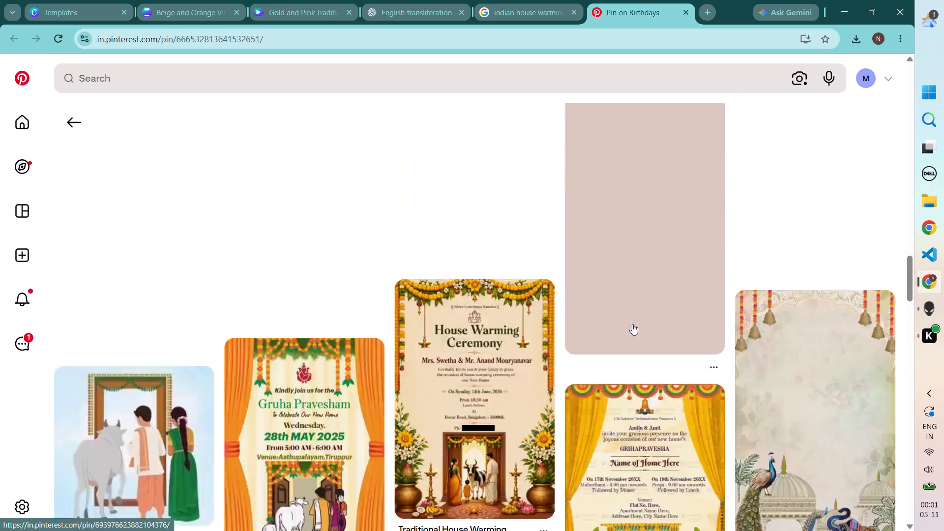
scroll(632, 324, up, 10)
scroll(632, 324, down, 1)
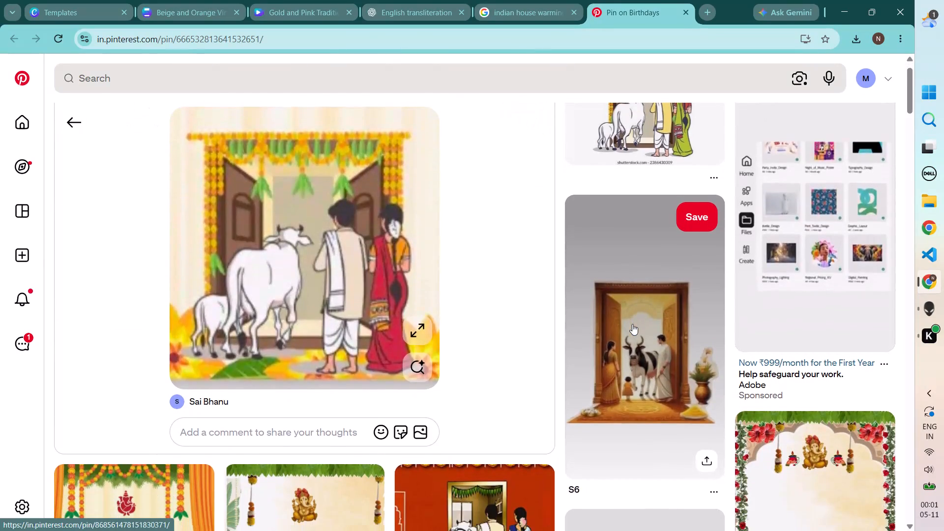
Open the S6 collage of a family and cow in a golden doorway and save it on Pinterest.
click(708, 469)
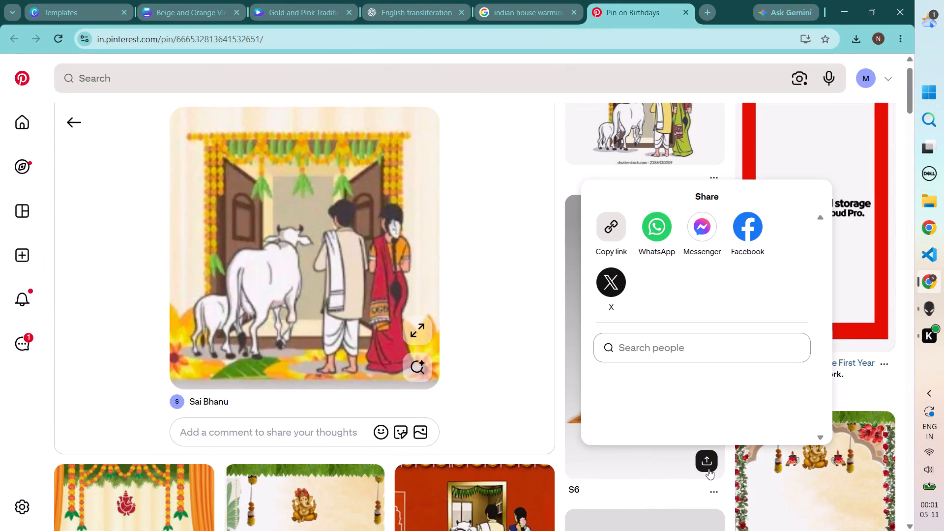
click(606, 458)
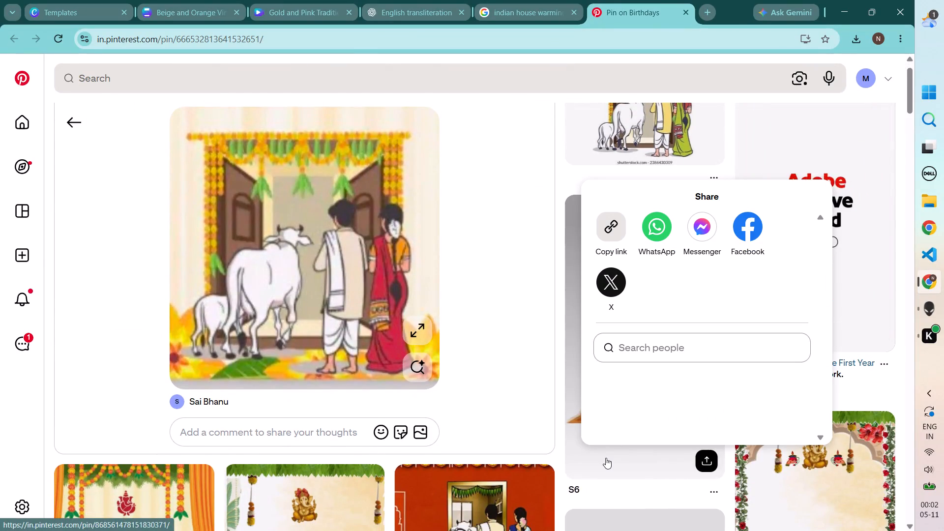
click(606, 458)
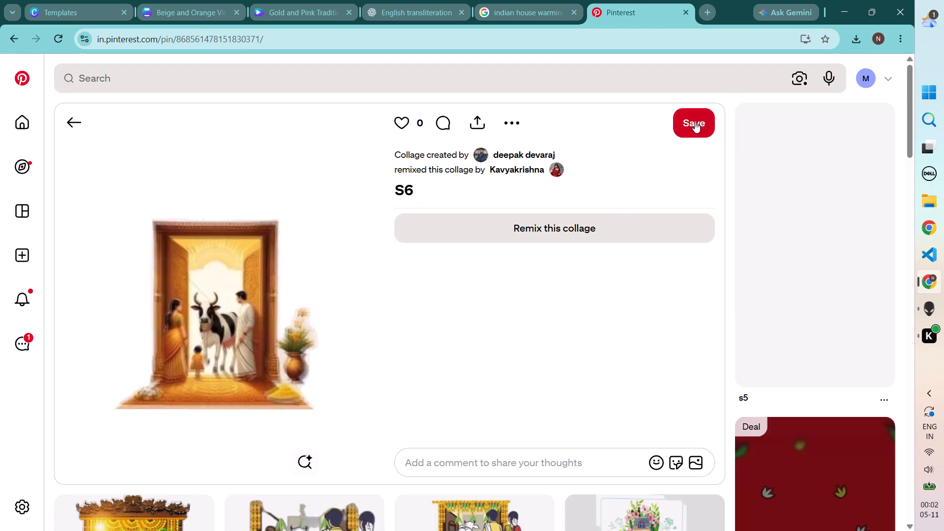
click(695, 122)
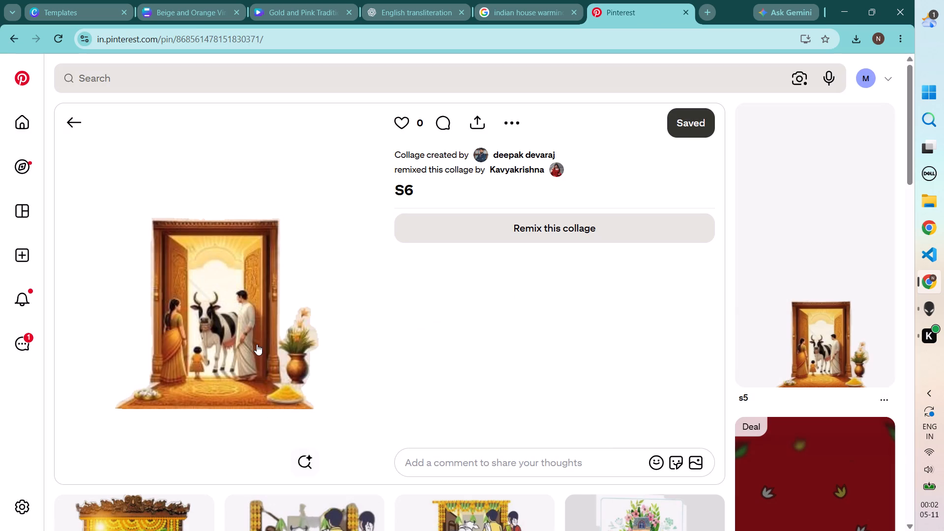
Save the S6 doorway artwork to the Pictures folder as a PNG image named download.
right_click(257, 344)
click(296, 361)
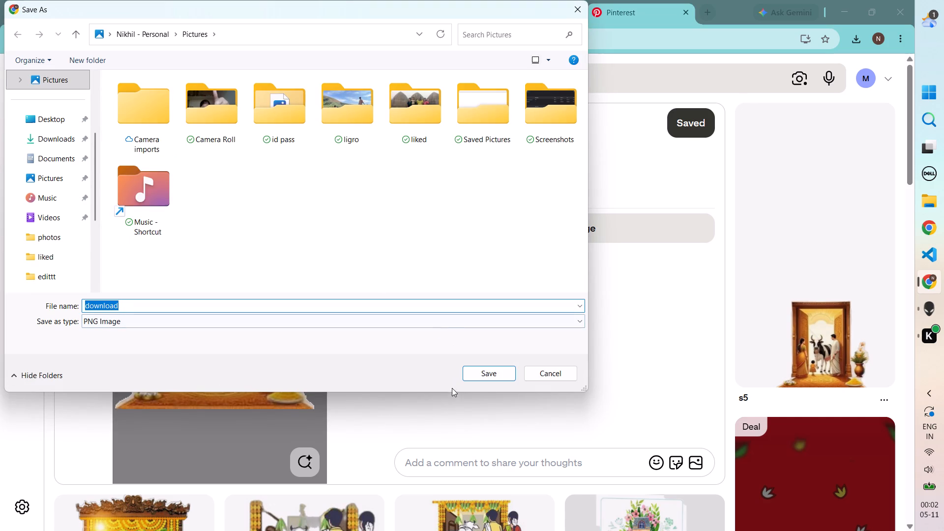
click(493, 374)
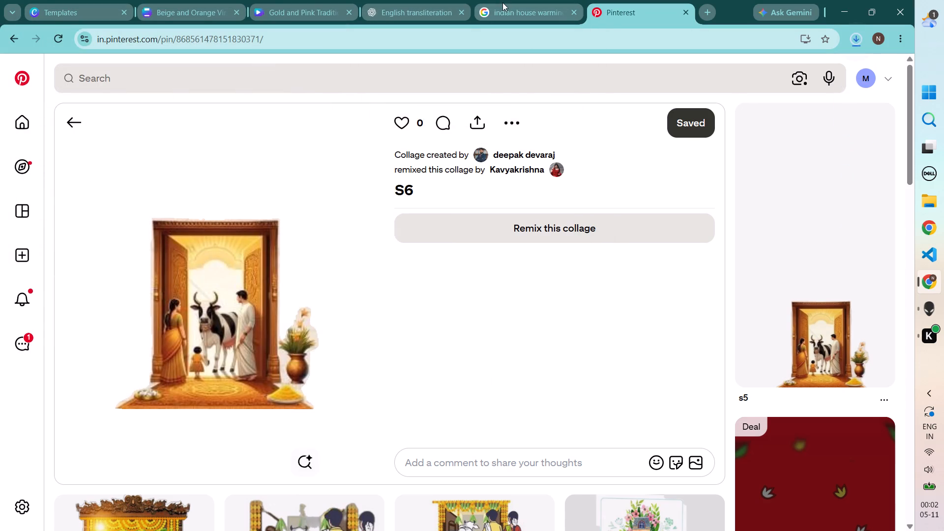
In the Canva invitation, upload the download image from Pictures and replace the red cow picture between the lotuses with it.
click(314, 9)
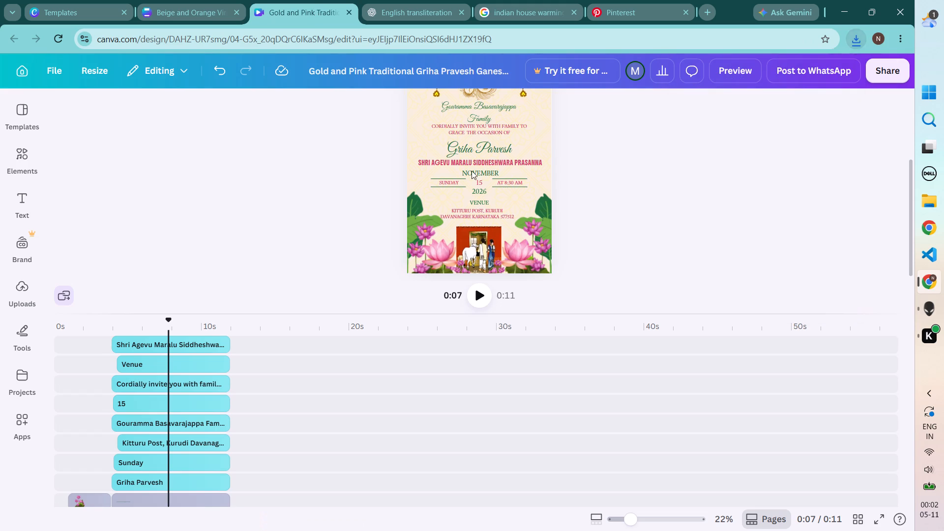
click(483, 251)
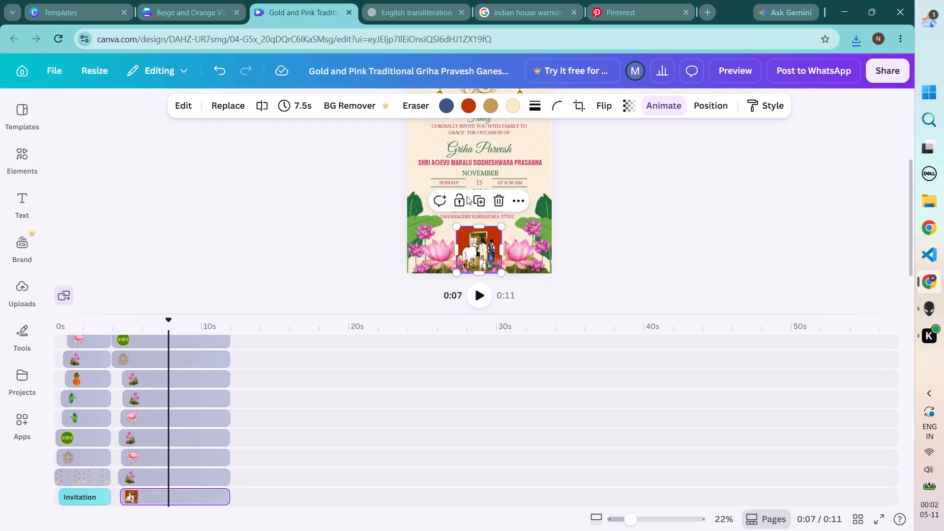
click(225, 107)
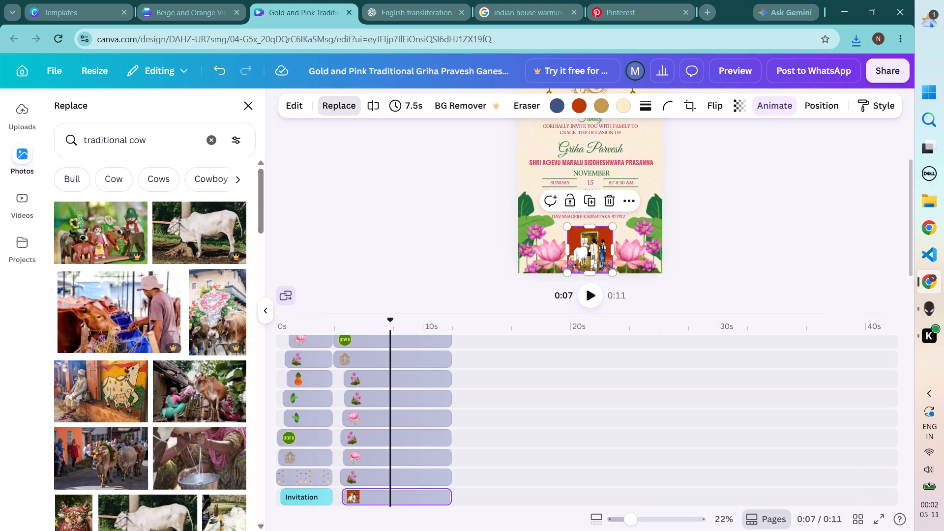
click(214, 144)
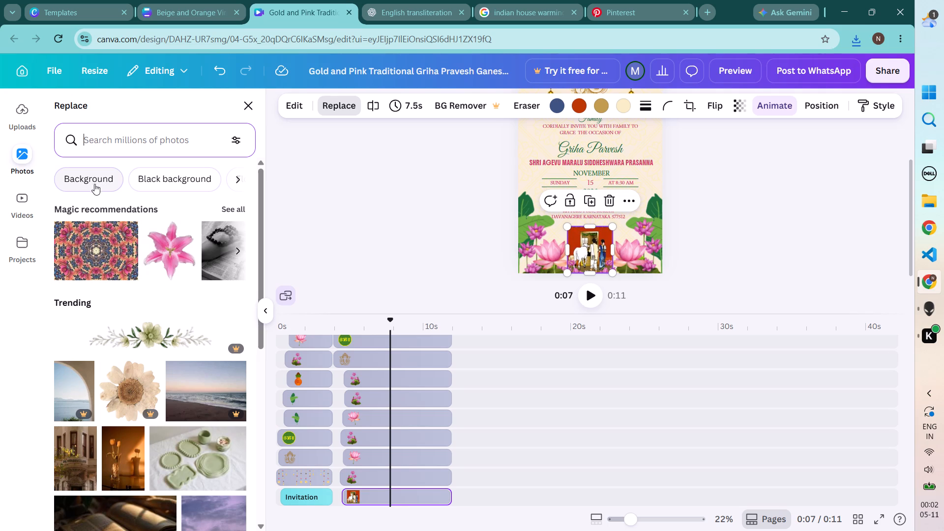
click(19, 111)
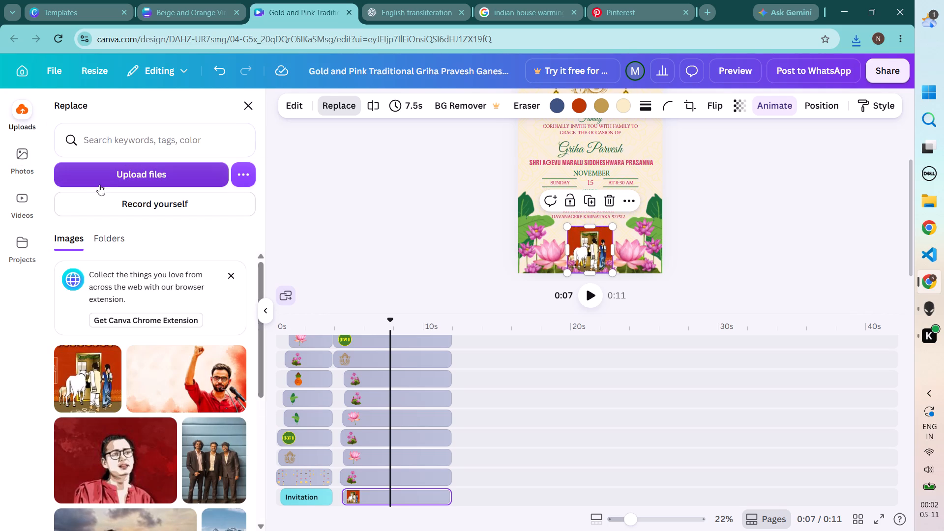
click(113, 176)
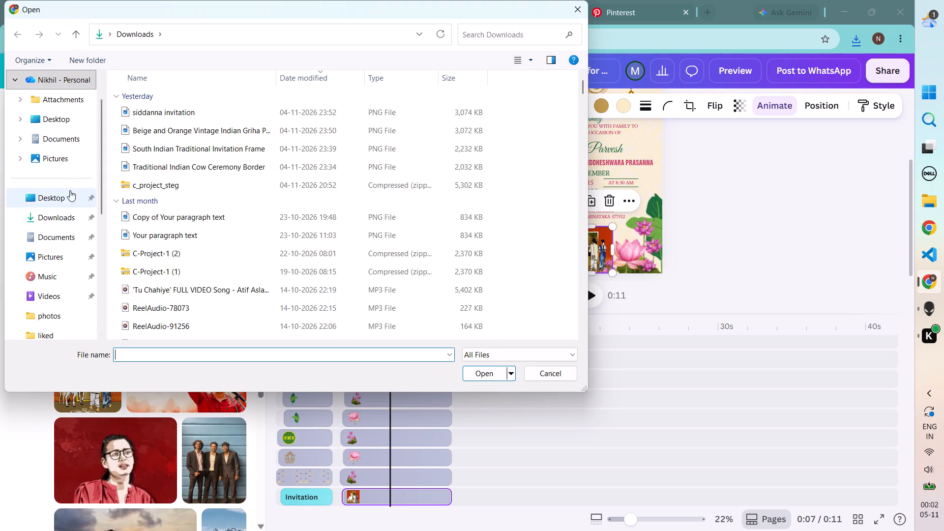
click(66, 213)
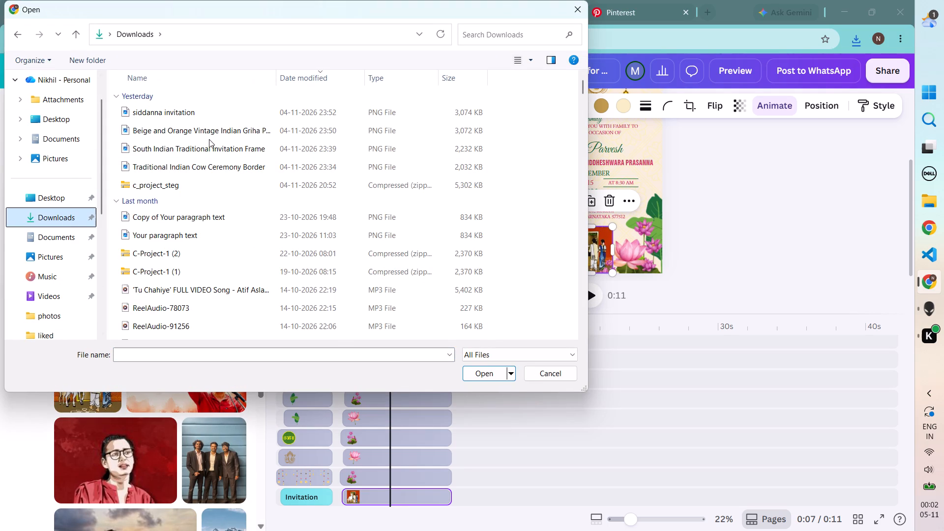
click(62, 211)
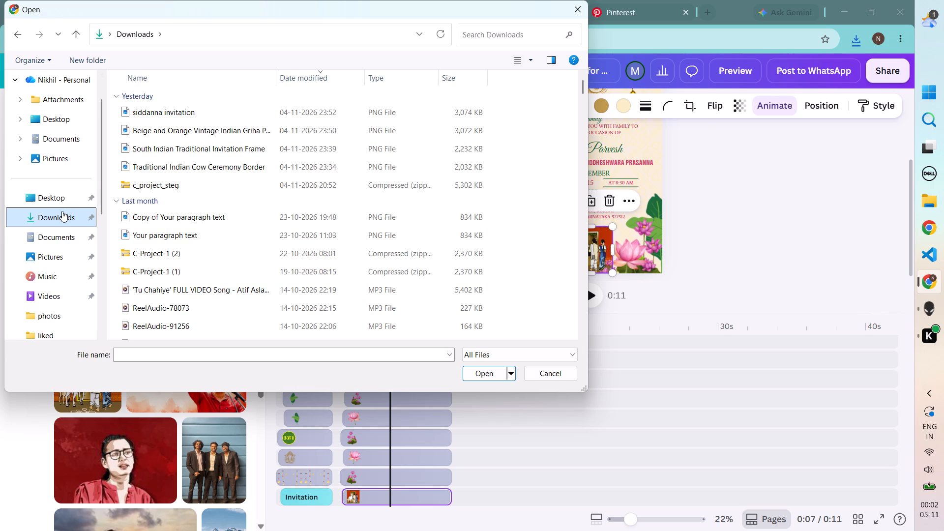
click(55, 259)
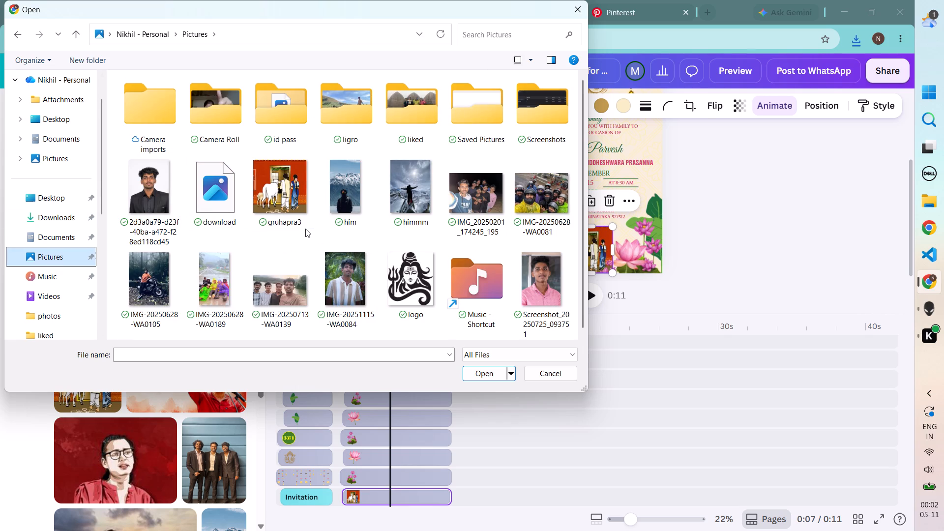
scroll(305, 229, down, 2)
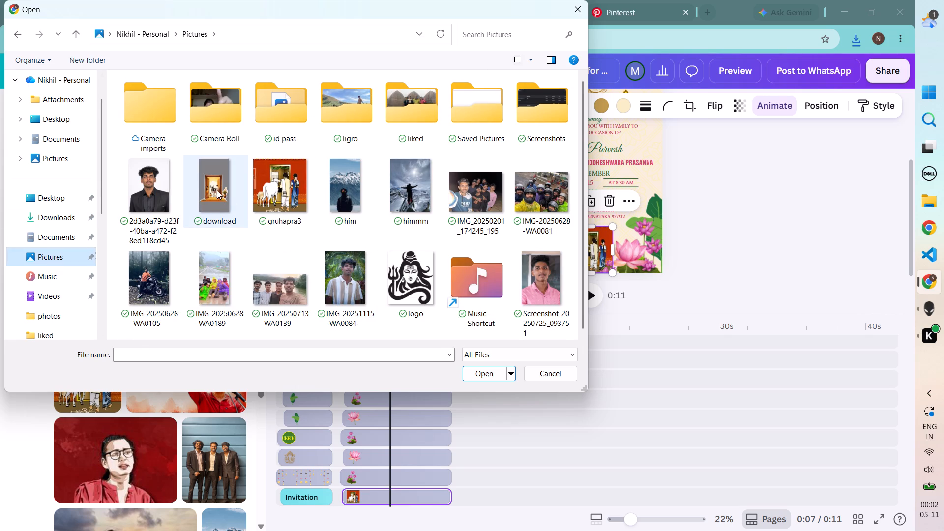
click(217, 190)
click(486, 371)
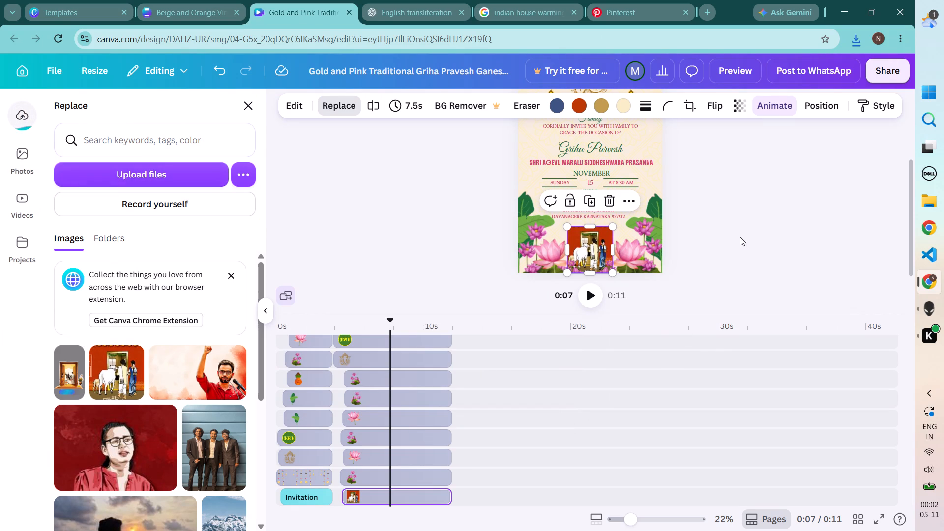
click(74, 373)
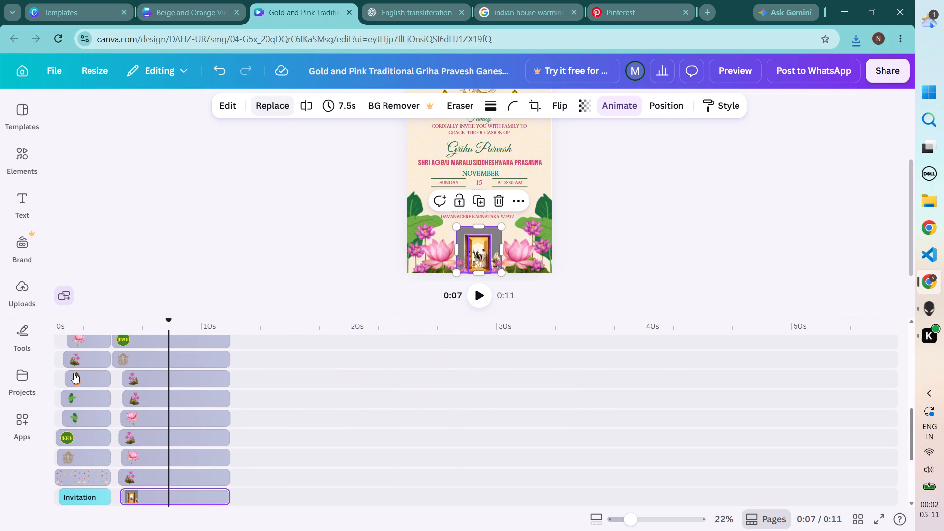
click(712, 231)
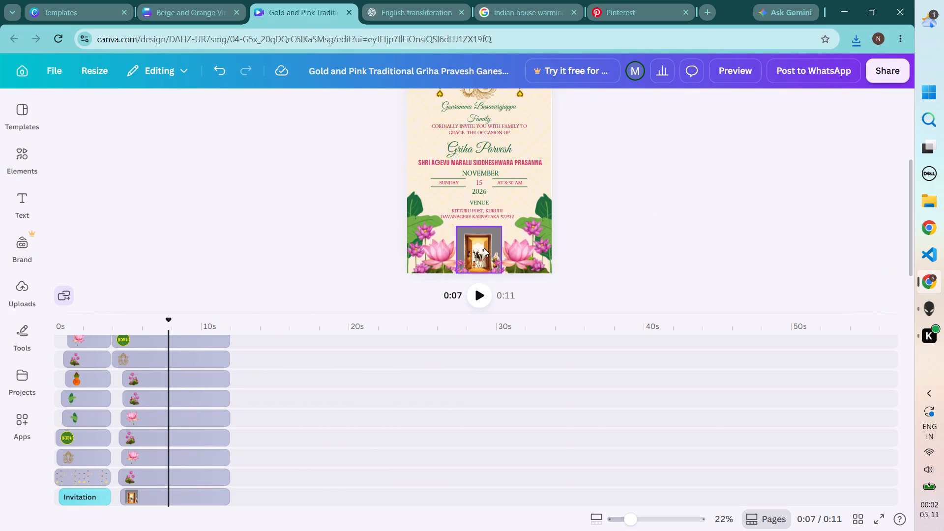
Crop the doorway picture at its top and both sides to the wooden door frame, about 180 wide.
click(491, 244)
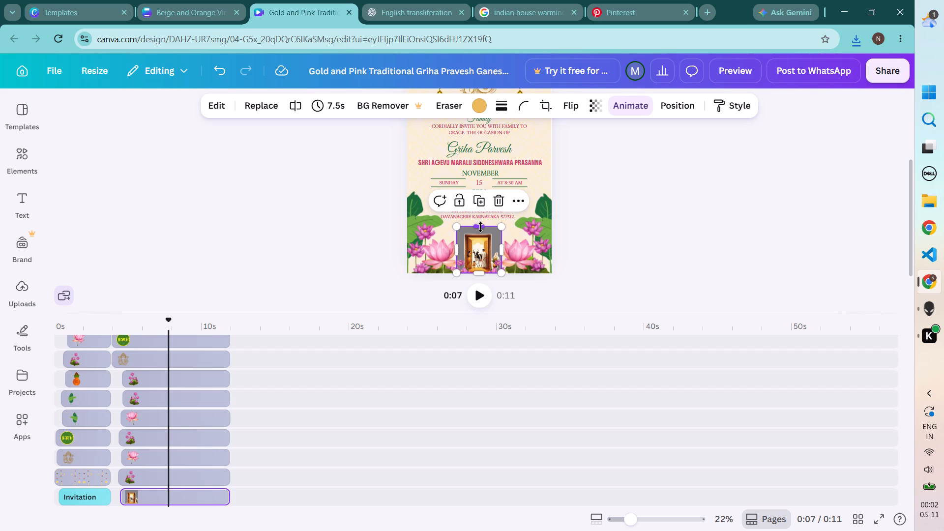
drag(480, 227, 482, 236)
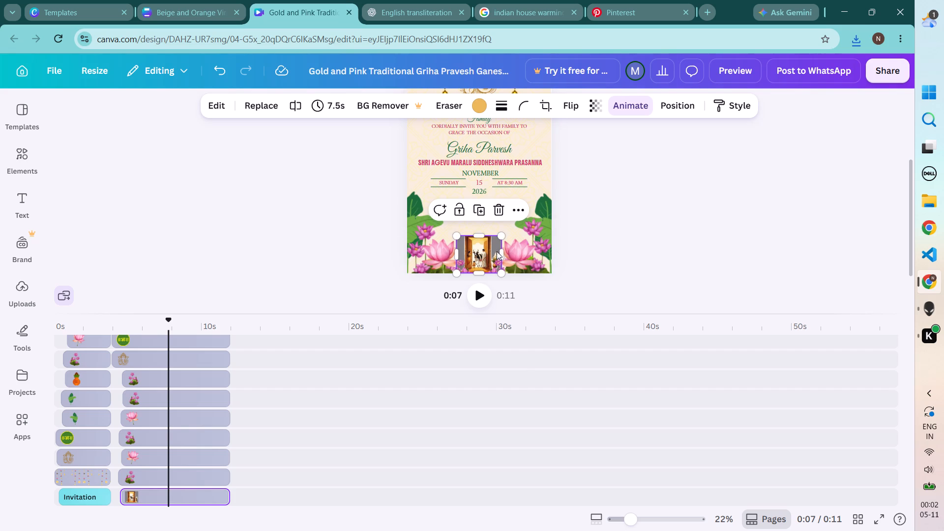
drag(498, 253, 484, 258)
drag(457, 256, 463, 257)
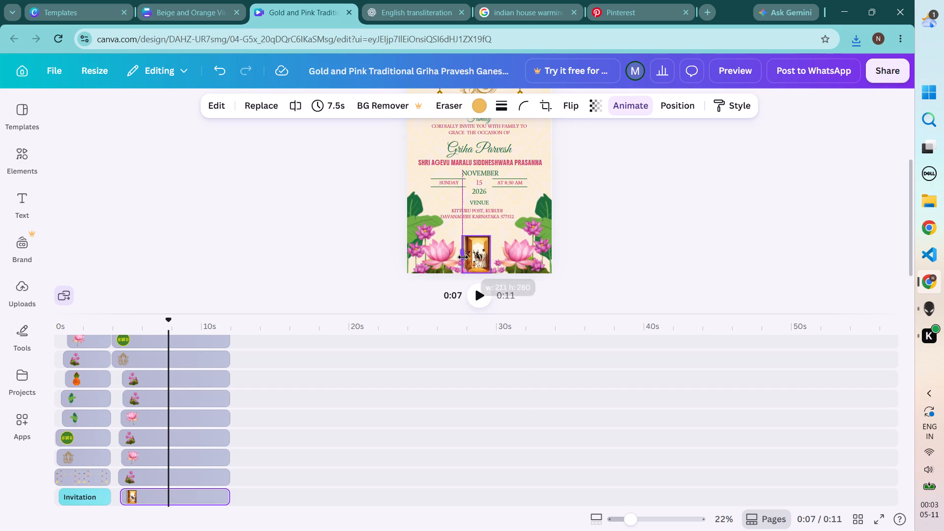
drag(463, 257, 467, 258)
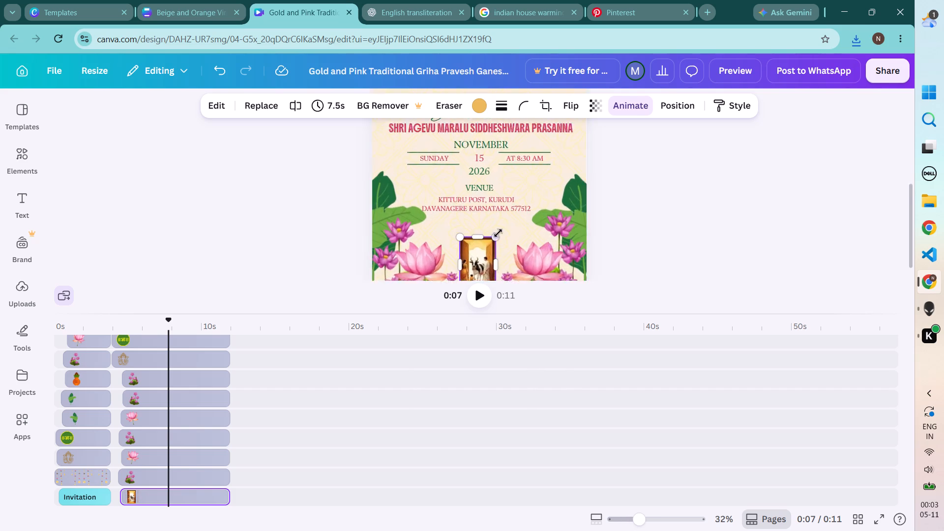
scroll(498, 233, down, 2)
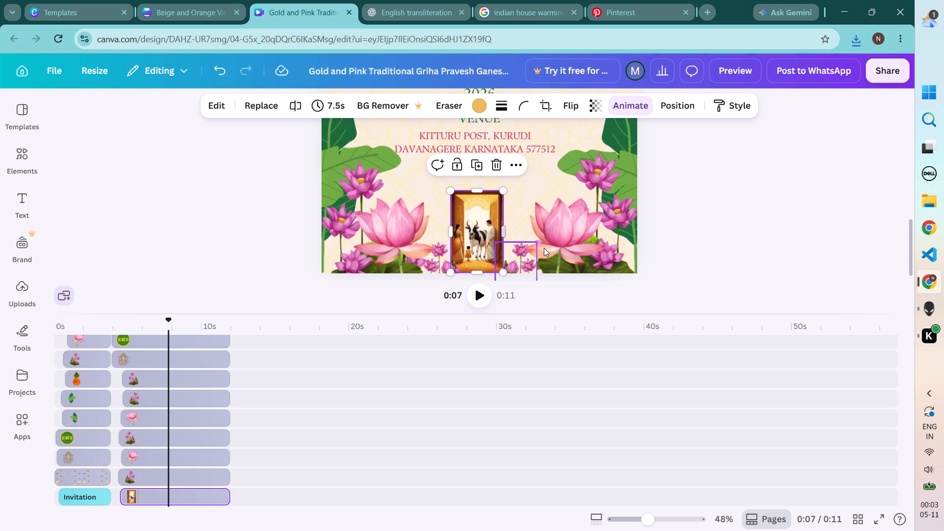
click(704, 207)
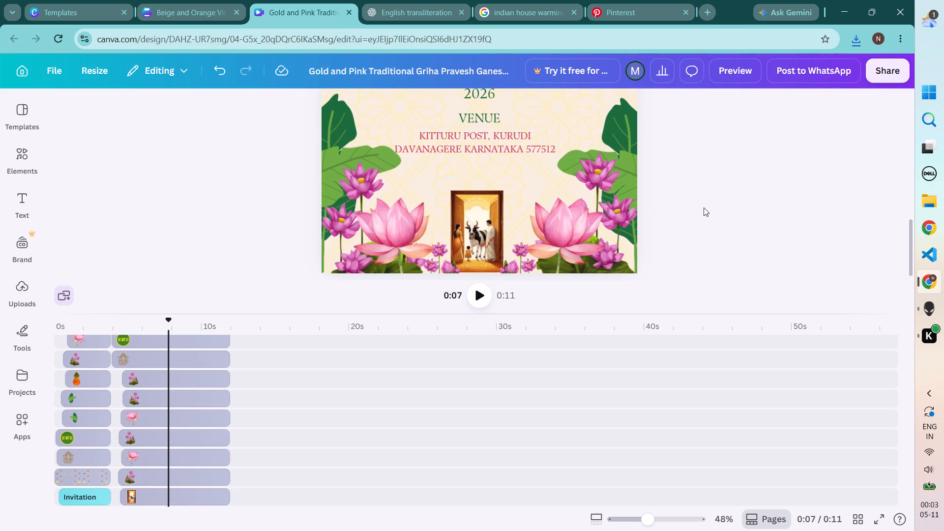
click(492, 215)
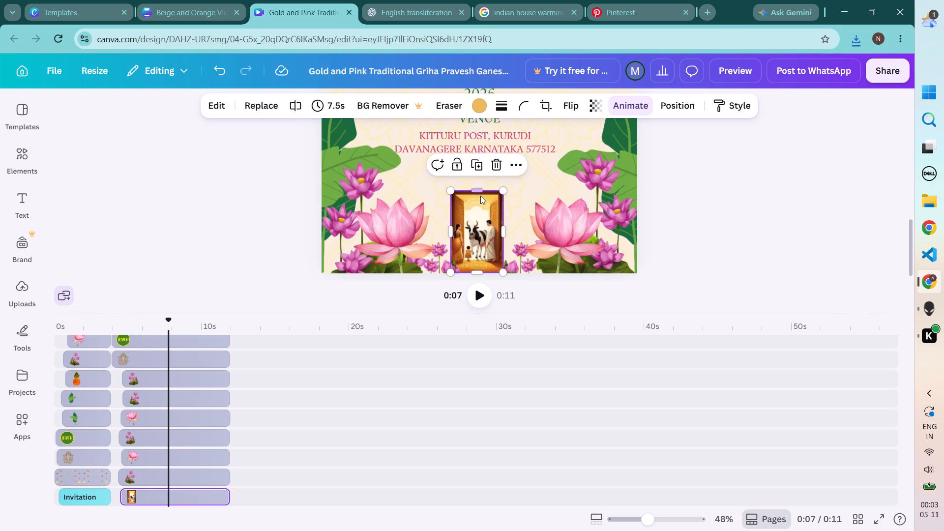
click(480, 191)
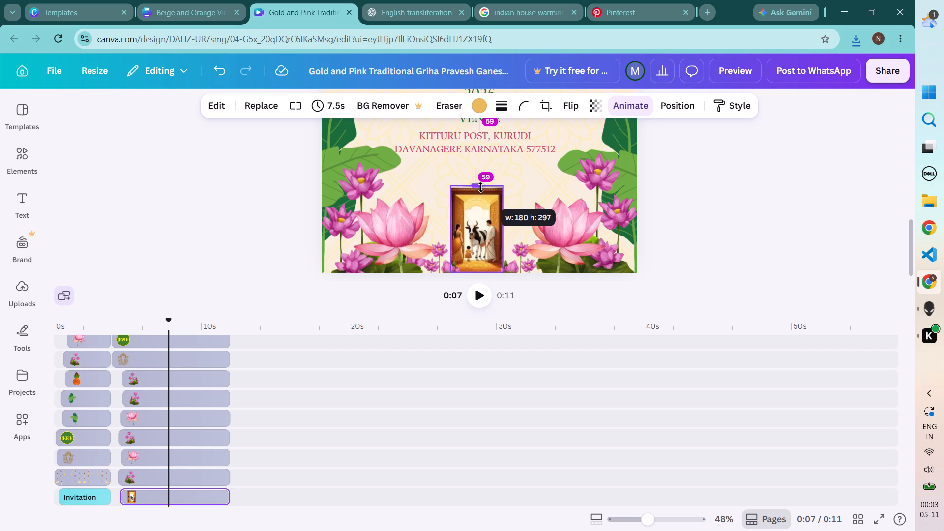
click(724, 204)
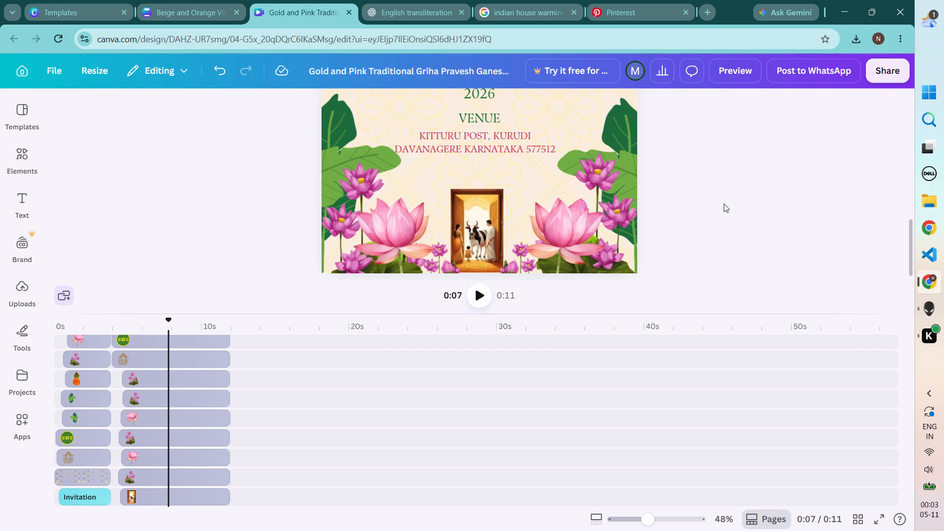
Enlarge the doorway picture proportionally from its upper corners to about 392 high, filling the space below the venue address.
click(491, 221)
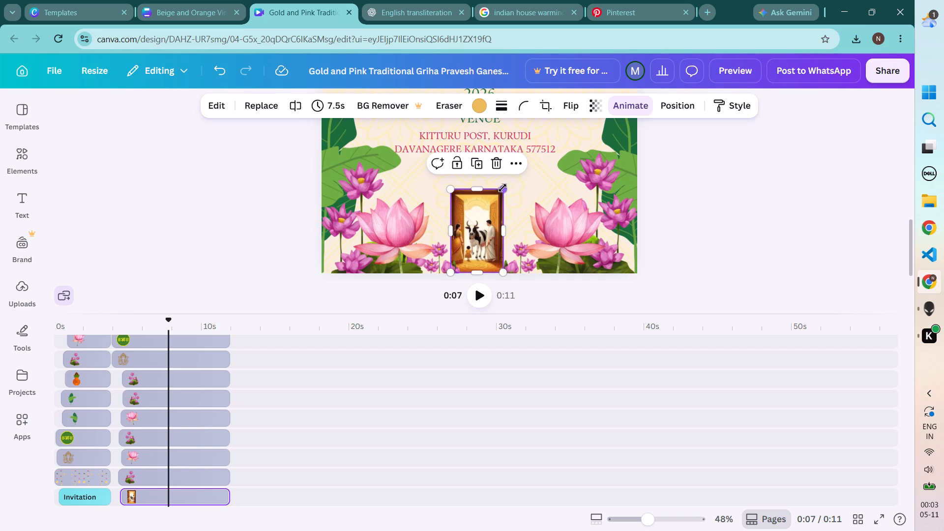
drag(502, 189, 521, 169)
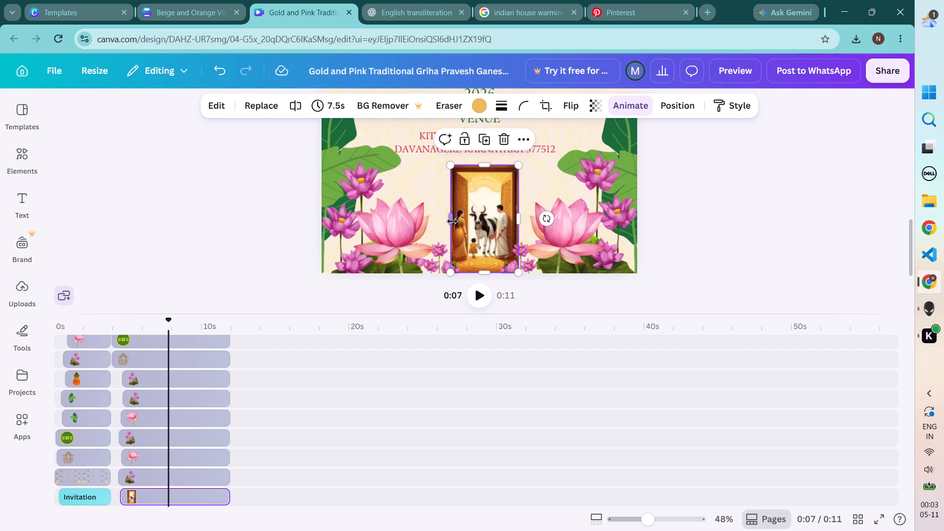
drag(452, 165, 433, 169)
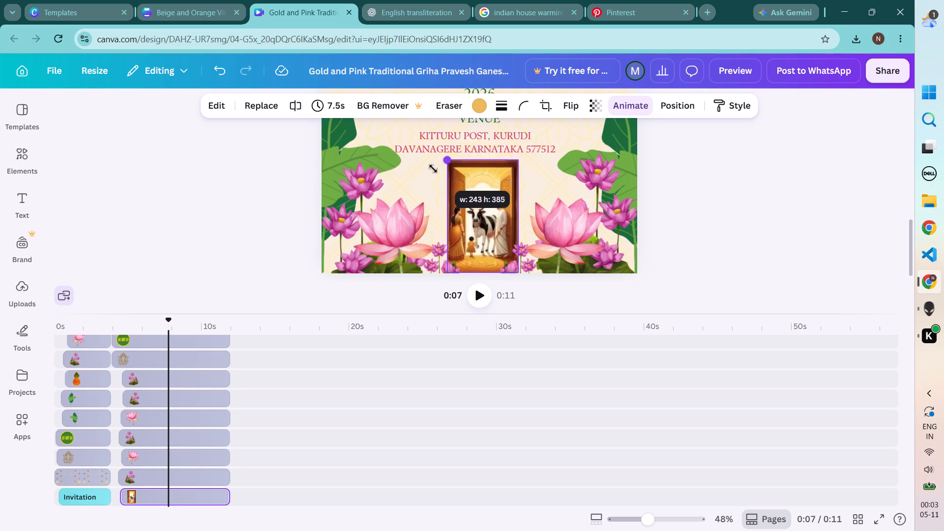
drag(433, 169, 431, 169)
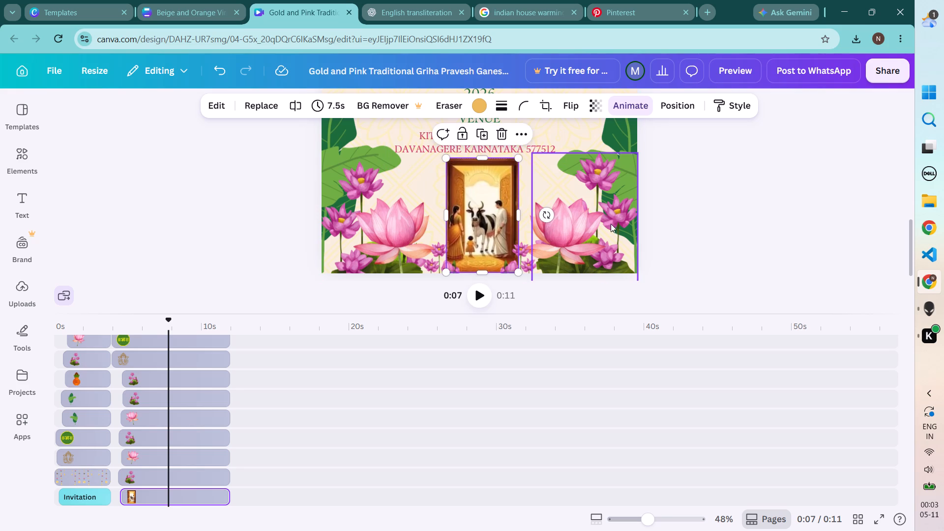
click(759, 195)
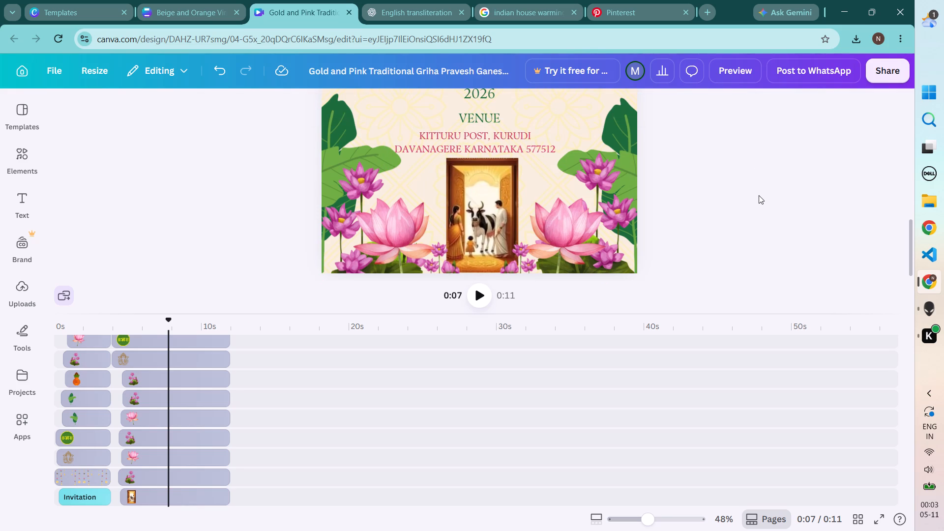
Enlarge the doorway picture so its base runs past the page's lower edge, and centre it between the two large pink lotuses.
click(491, 208)
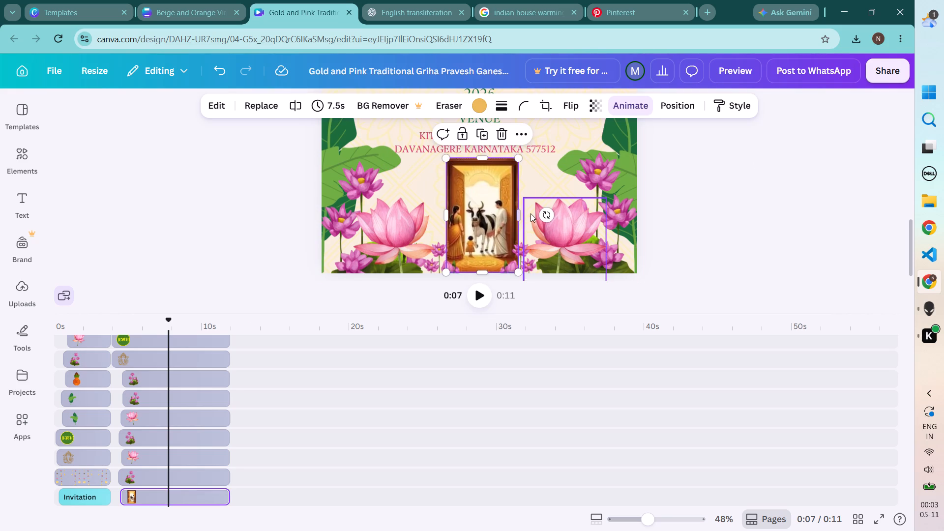
drag(517, 217, 525, 222)
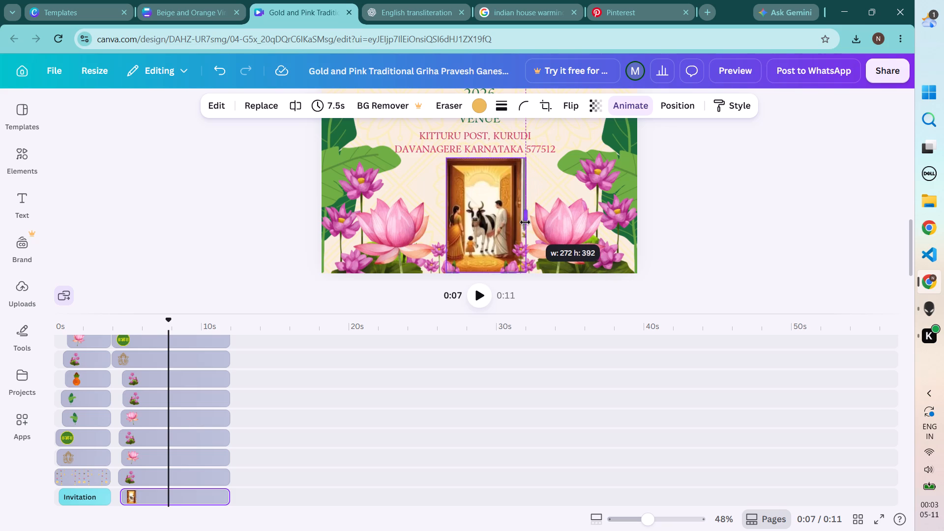
drag(525, 222, 522, 222)
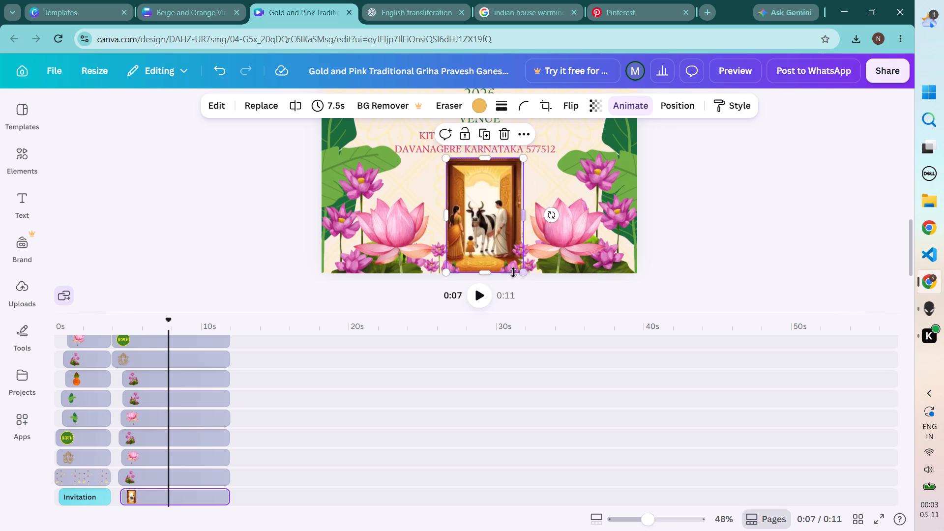
drag(524, 270, 551, 269)
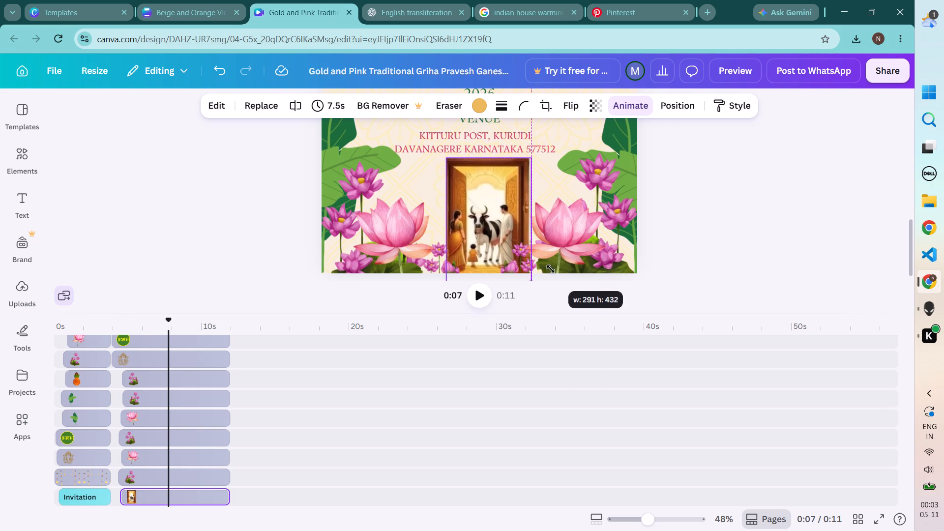
drag(551, 269, 584, 290)
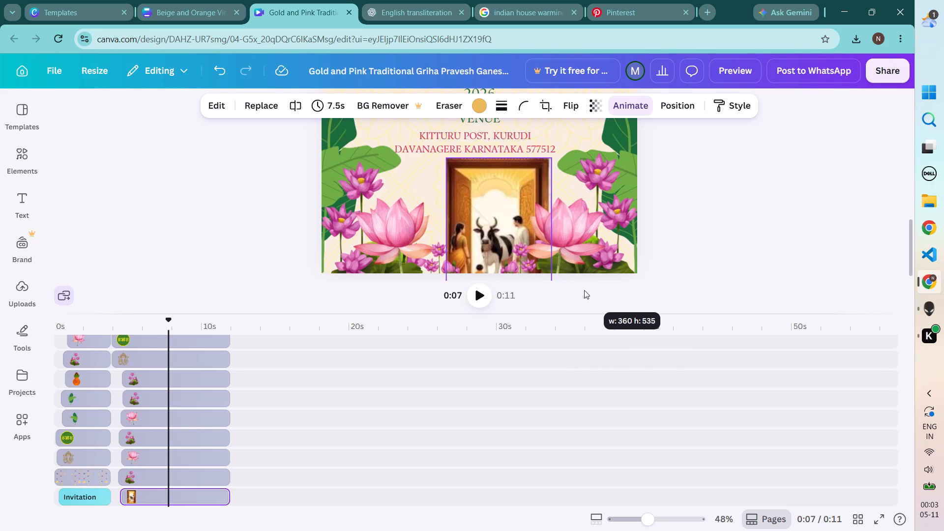
drag(584, 290, 557, 278)
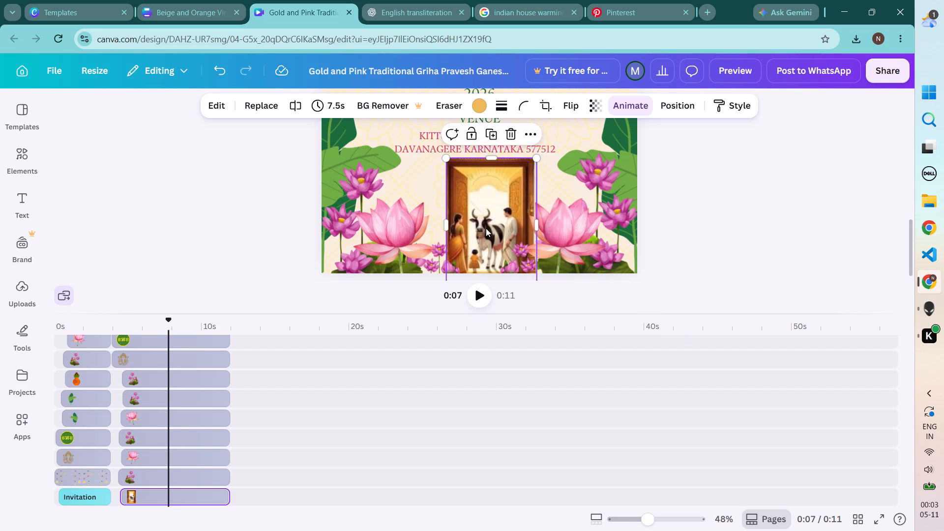
drag(486, 228, 476, 227)
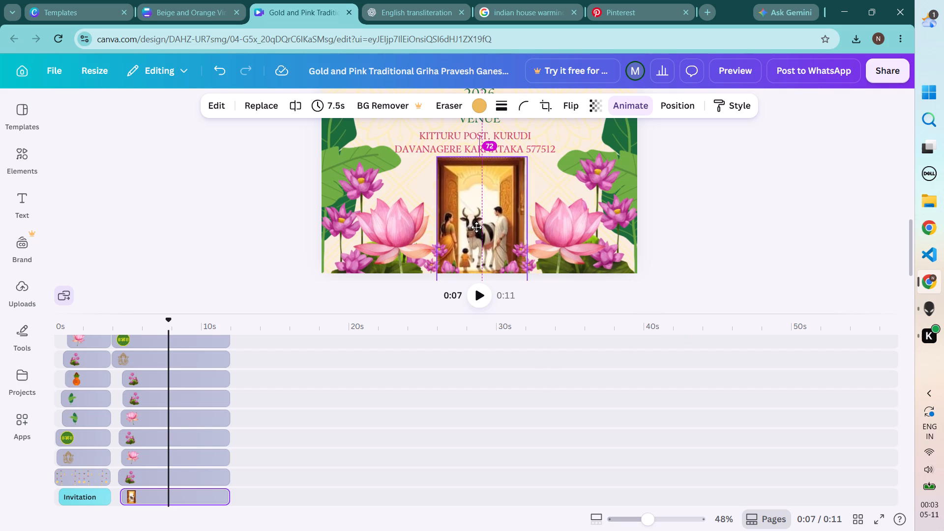
drag(476, 227, 473, 228)
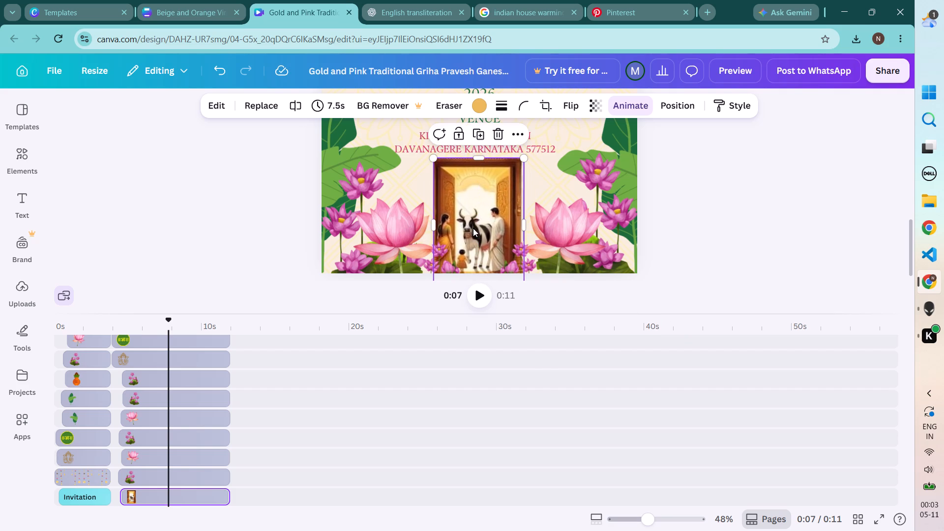
click(748, 218)
Trim the doorway picture's right side back to the wooden door frame and recentre the picture between the lotuses.
scroll(748, 218, up, 1)
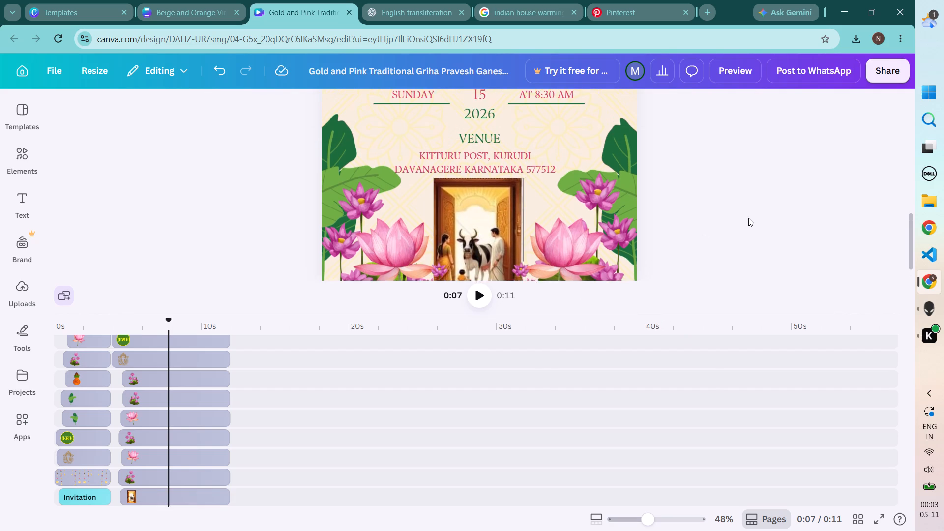
scroll(748, 218, up, 2)
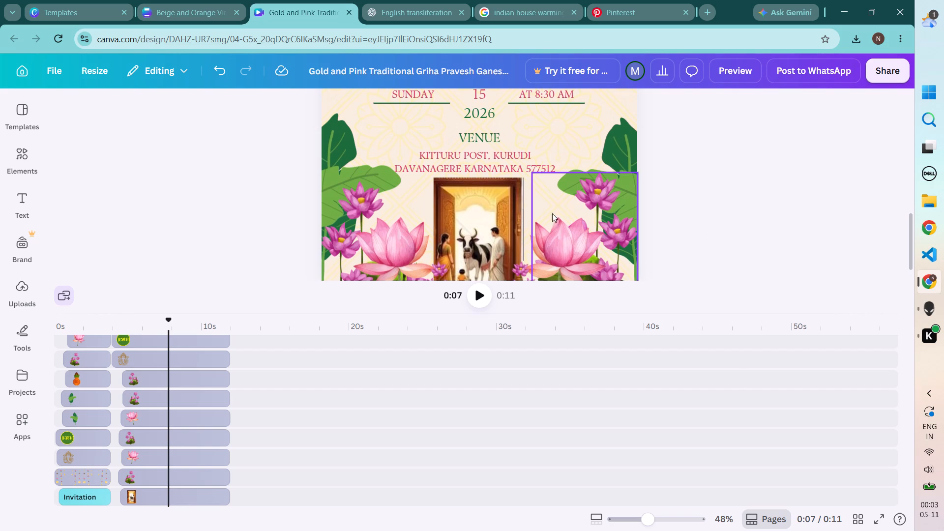
click(498, 216)
drag(526, 245, 522, 247)
click(713, 201)
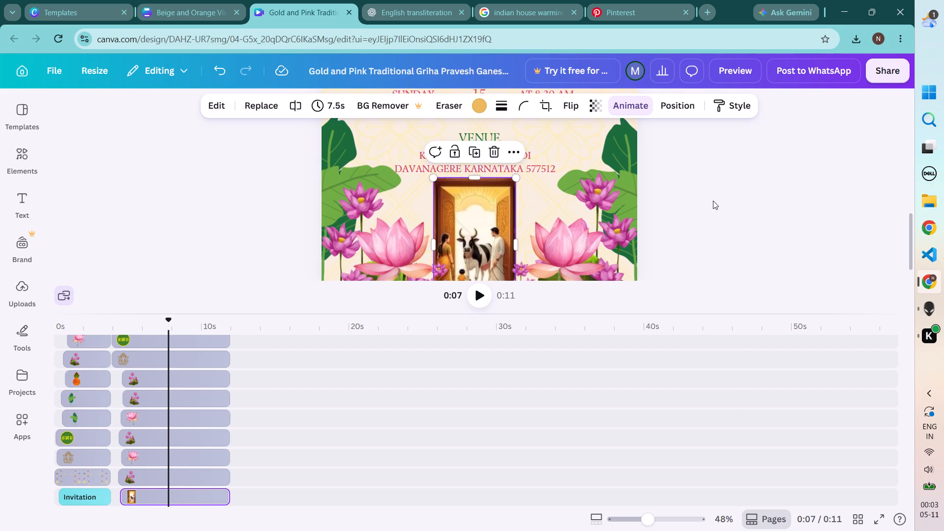
click(476, 223)
drag(476, 223, 477, 223)
drag(477, 223, 480, 223)
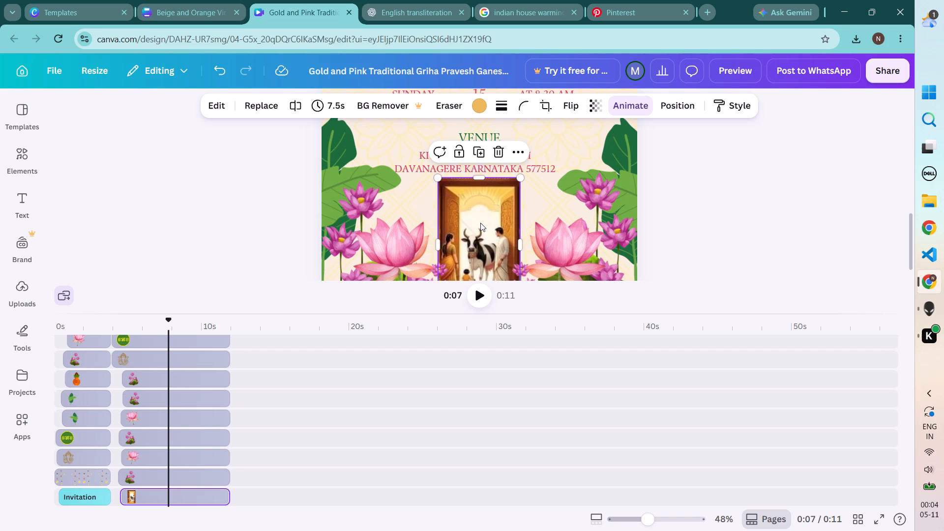
click(798, 199)
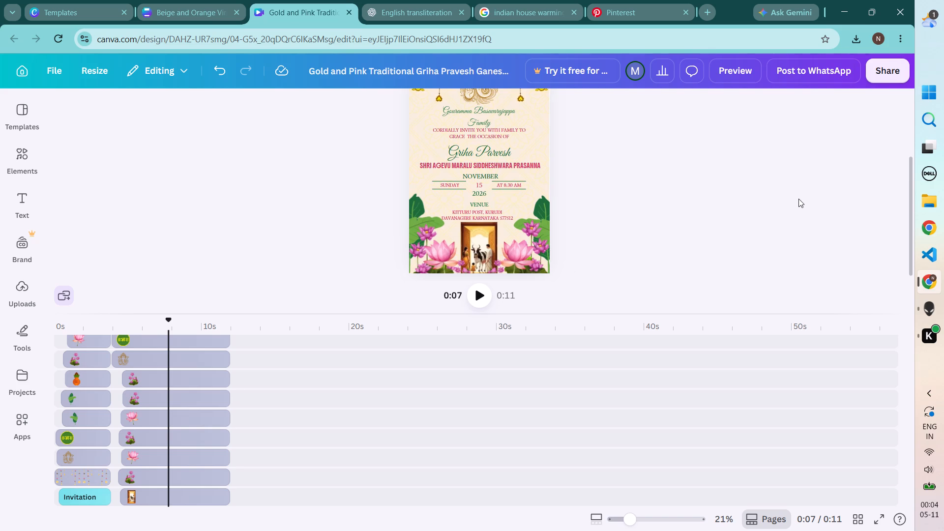
Play back the whole video invitation and check the cover and details pages from the hanging garlands down to the doorway artwork.
scroll(798, 199, up, 3)
scroll(798, 199, down, 3)
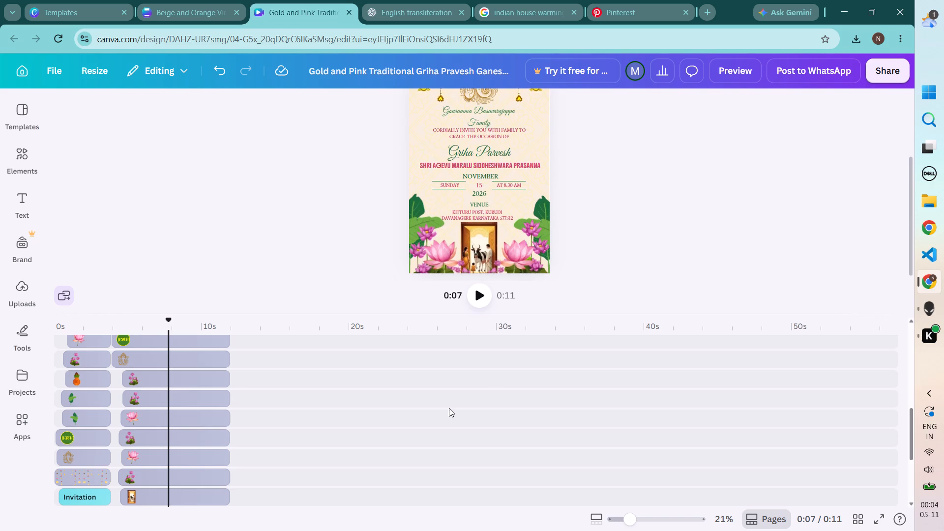
scroll(433, 412, right, 7)
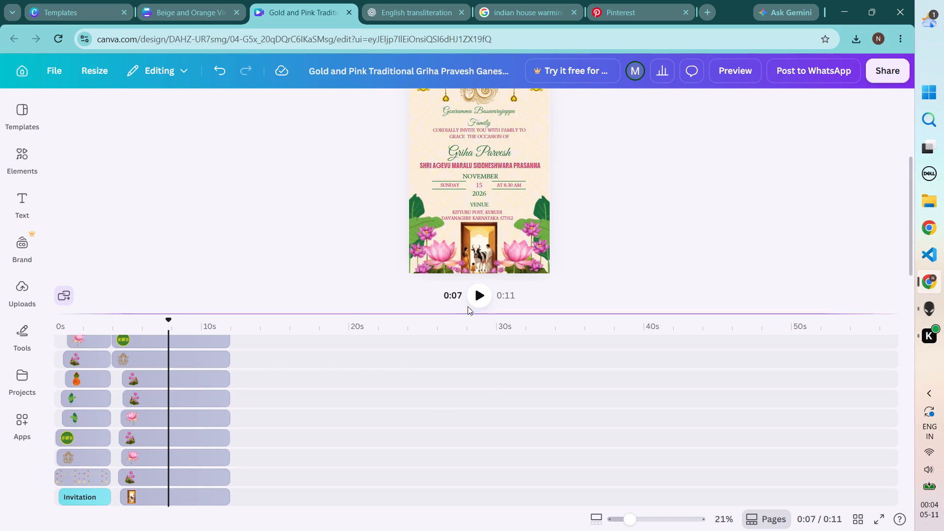
click(477, 294)
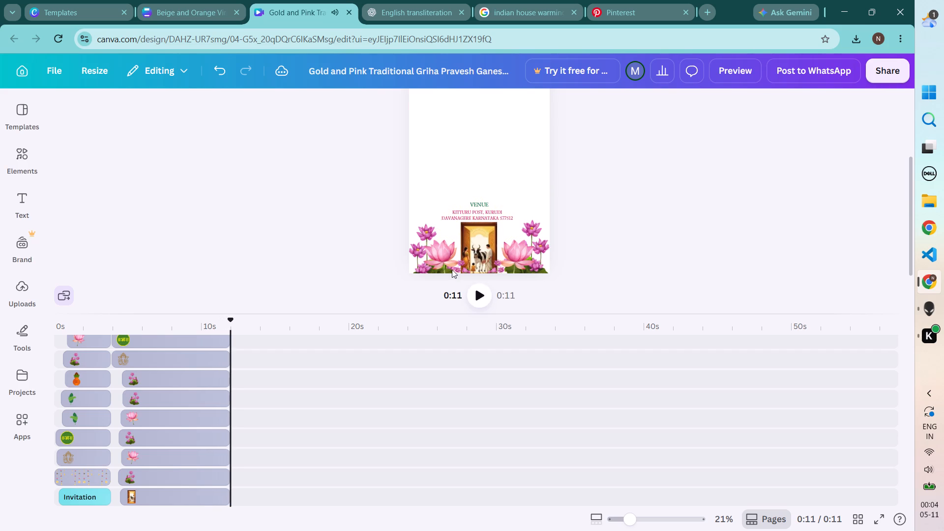
click(482, 293)
click(758, 260)
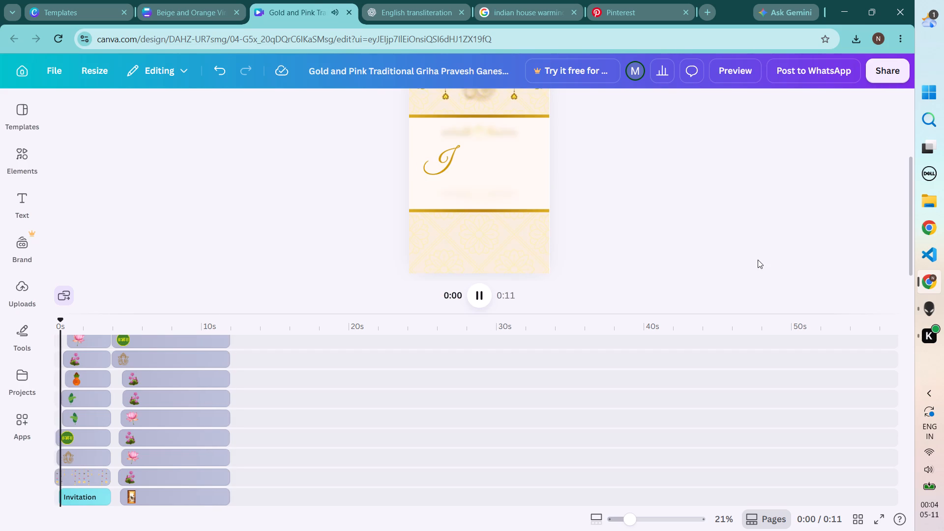
scroll(758, 260, up, 2)
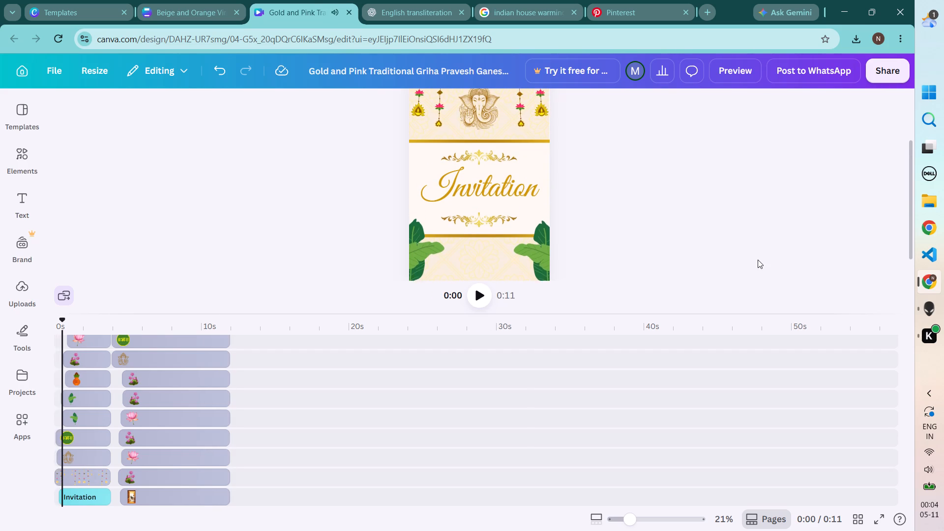
scroll(758, 260, up, 2)
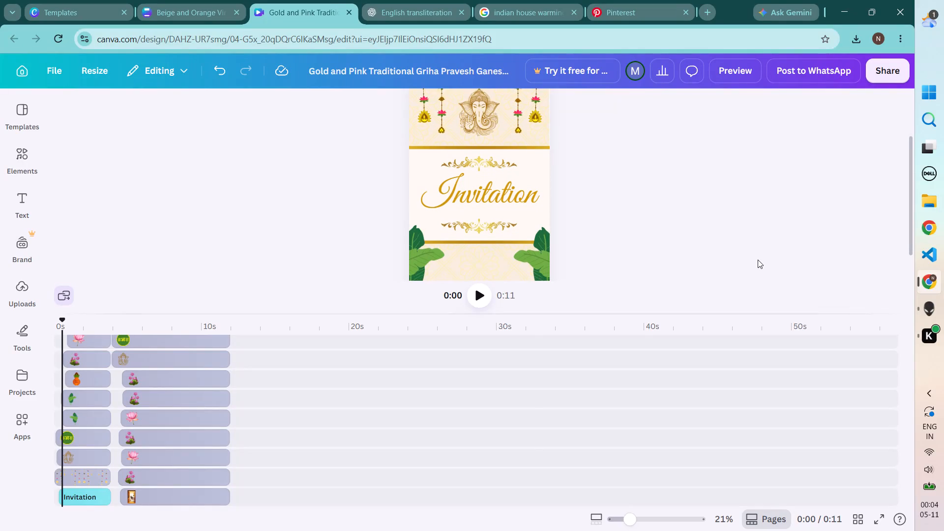
scroll(758, 260, up, 1)
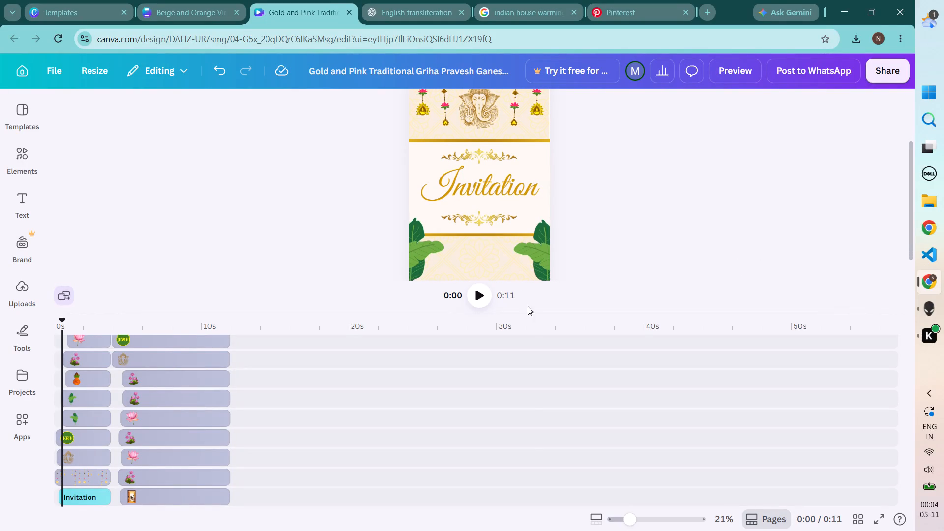
click(484, 294)
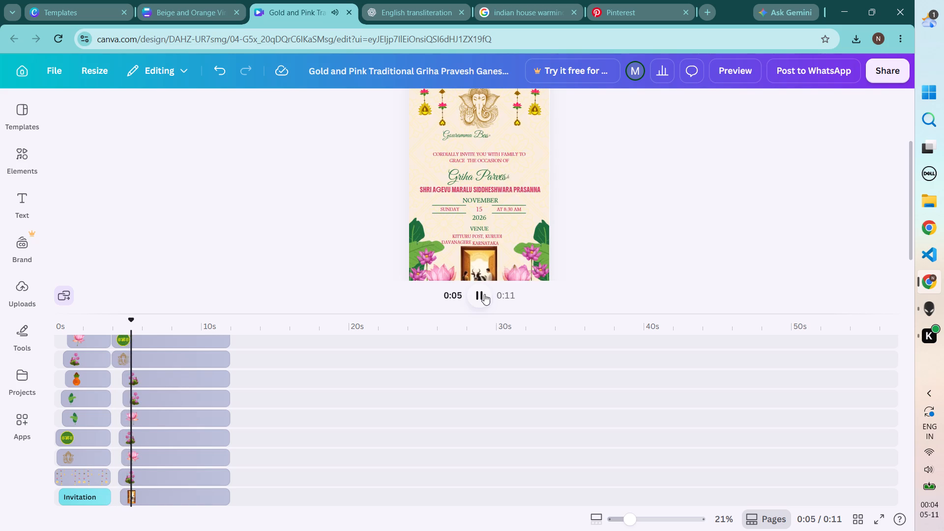
scroll(585, 235, down, 1)
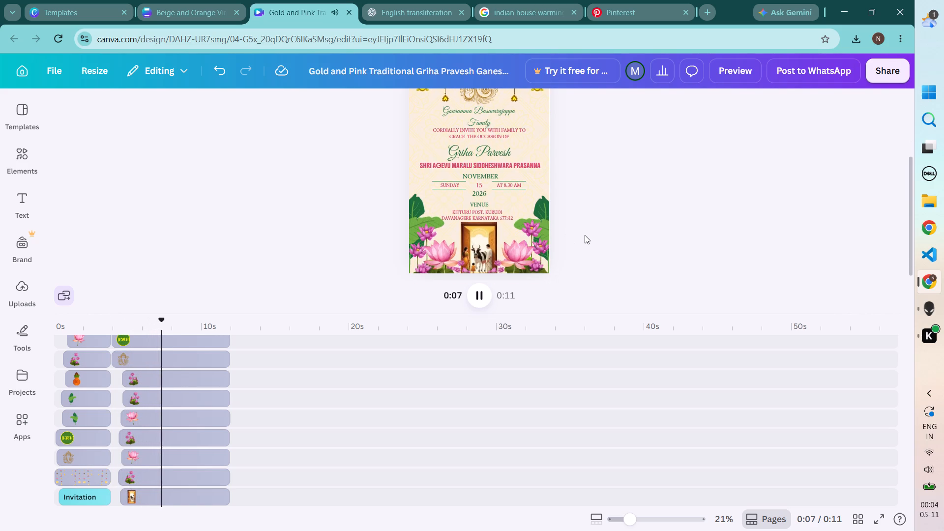
scroll(585, 235, down, 1)
scroll(585, 235, up, 2)
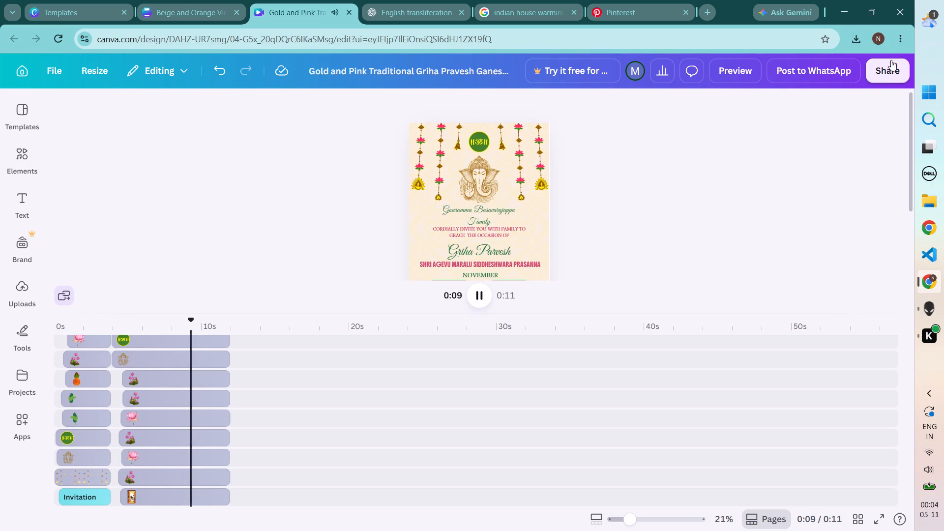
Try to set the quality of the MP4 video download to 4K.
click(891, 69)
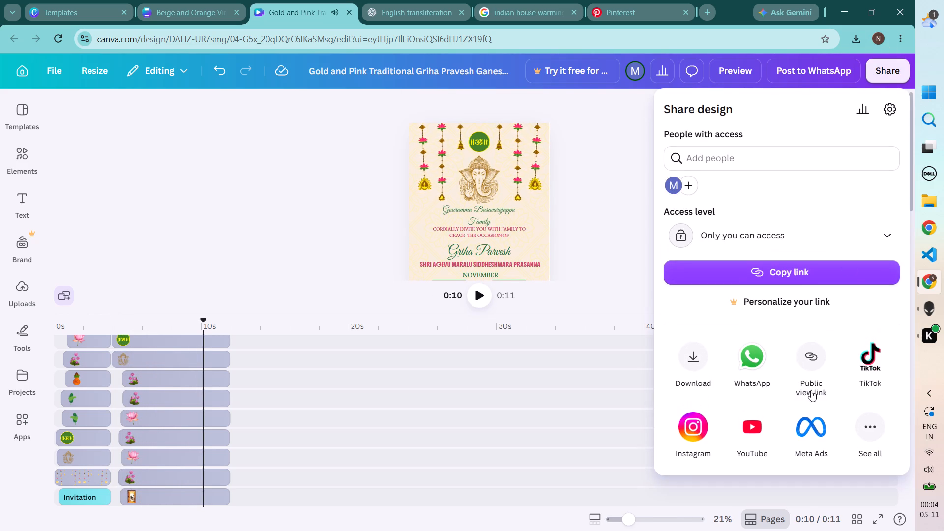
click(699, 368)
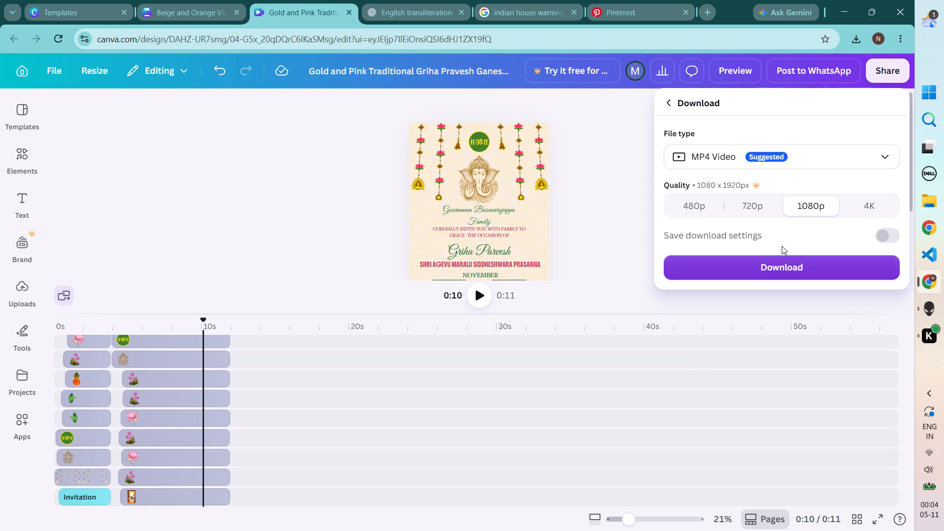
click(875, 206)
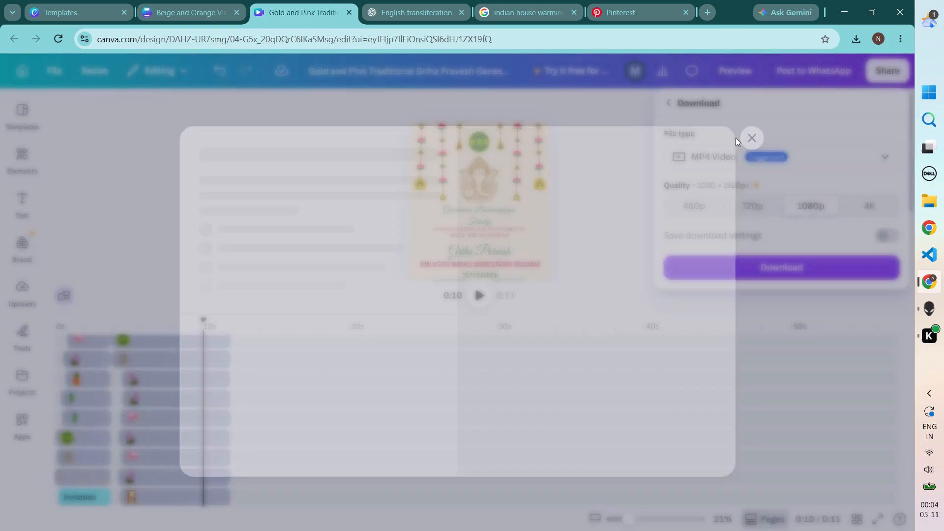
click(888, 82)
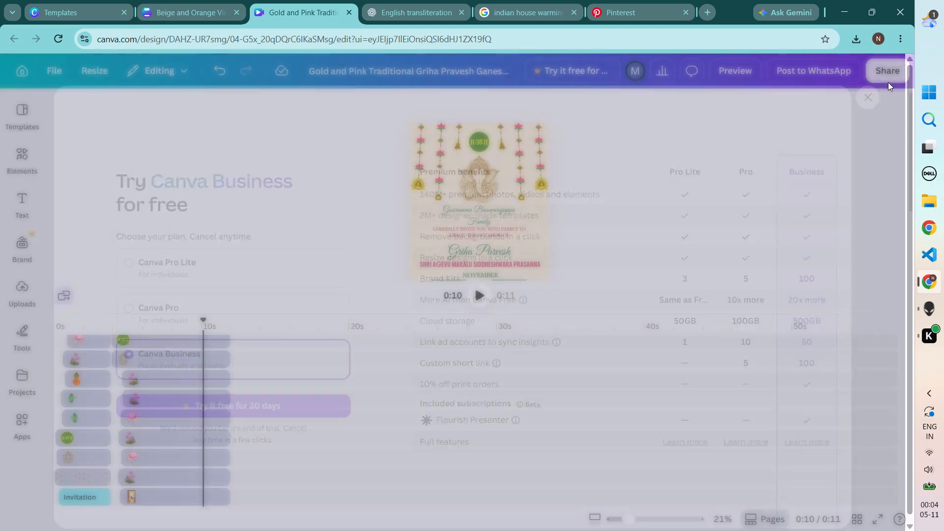
Download the invitation as an MP4 video at 1080p quality.
click(897, 77)
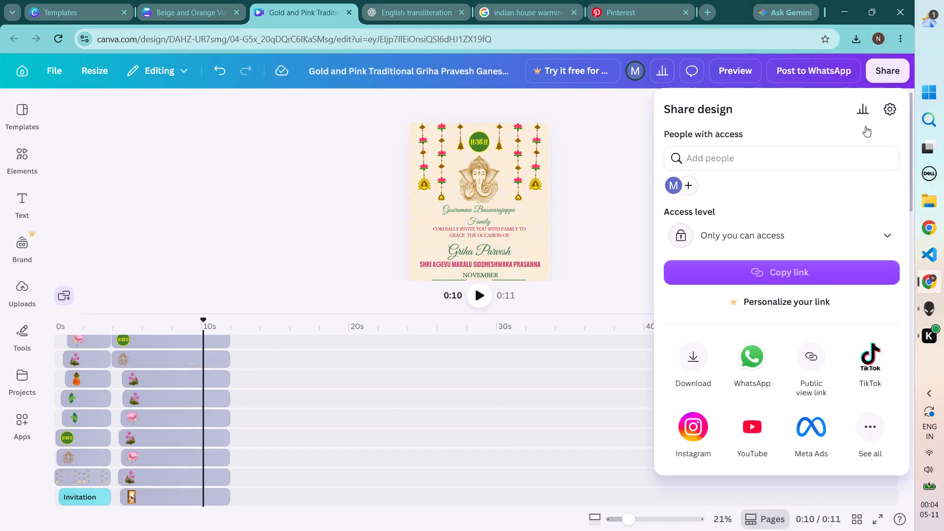
click(695, 375)
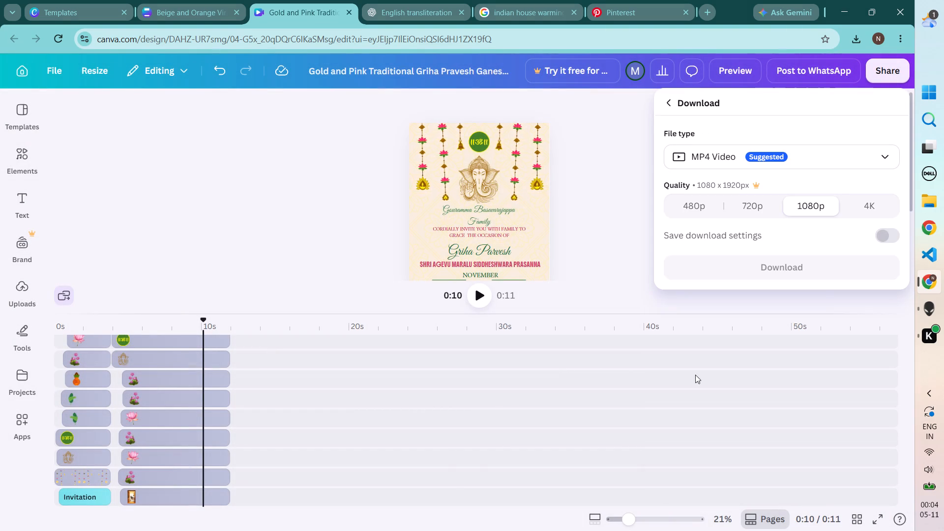
click(825, 264)
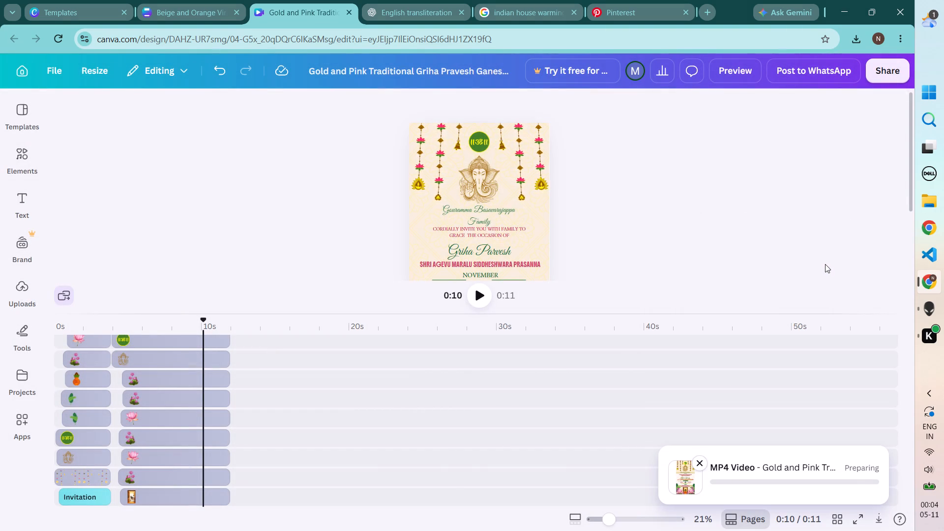